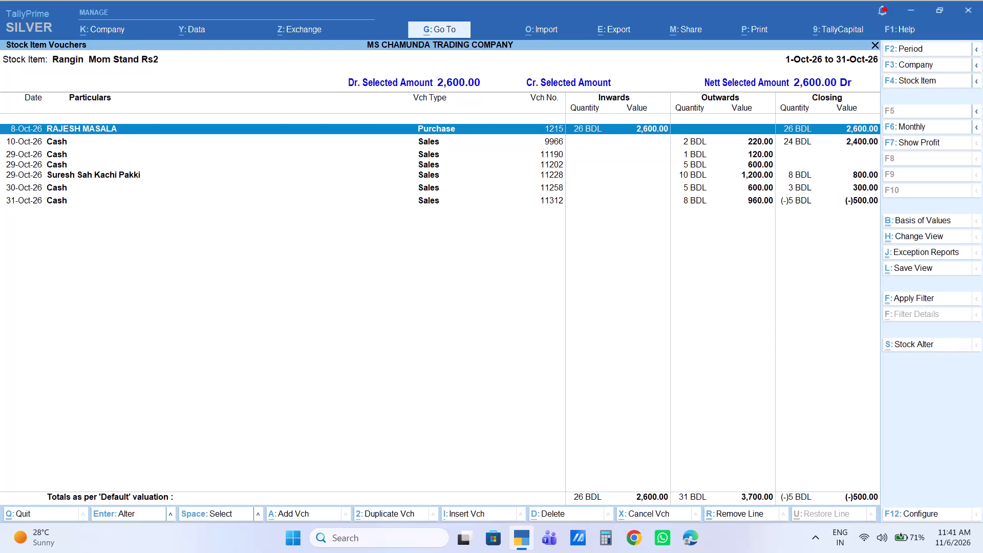
Close the stock item voucher and monthly summary reports and return to the Gateway of Tally.
key(Escape)
key(Escape)
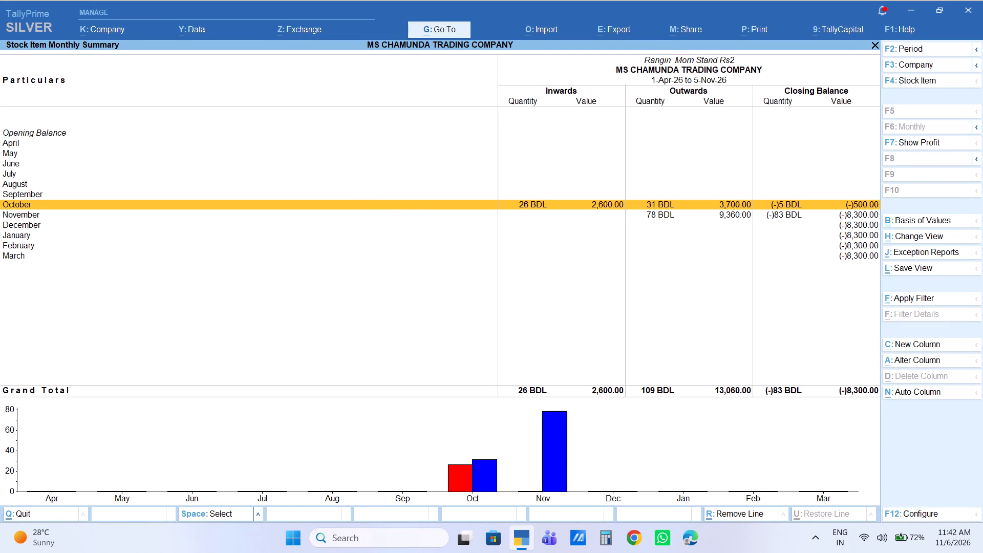
key(Escape)
key(Escape)
key(Escape)
key(Escape)
key(Escape)
key(Escape)
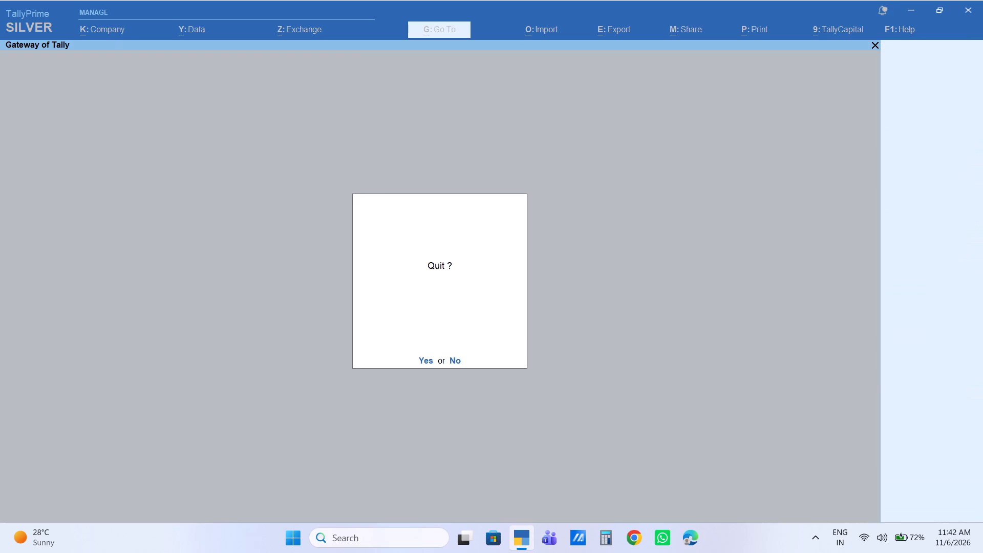
key(Escape)
Start a new sales voucher and choose Cash as the party account.
key(Down)
key(Down)
key(Down)
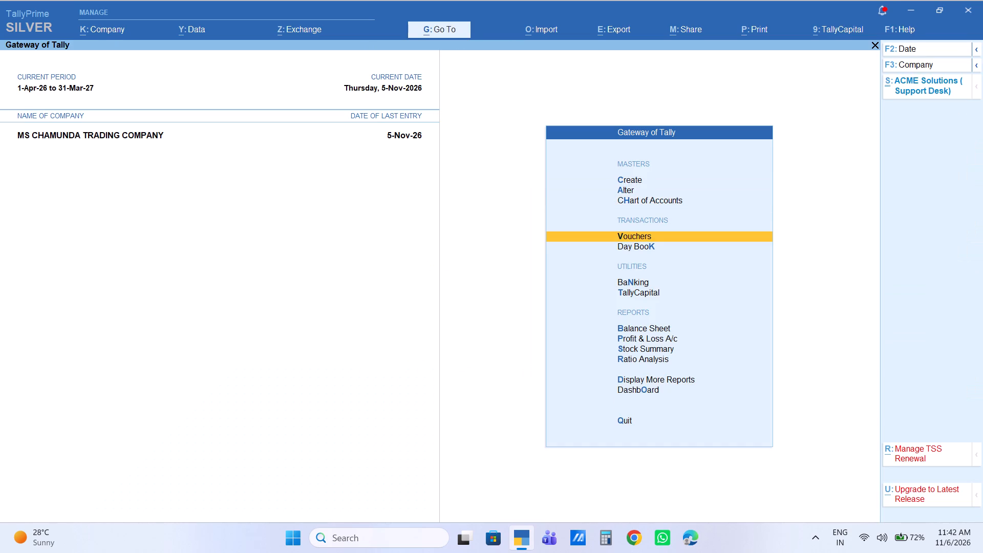
key(Return)
key(F8)
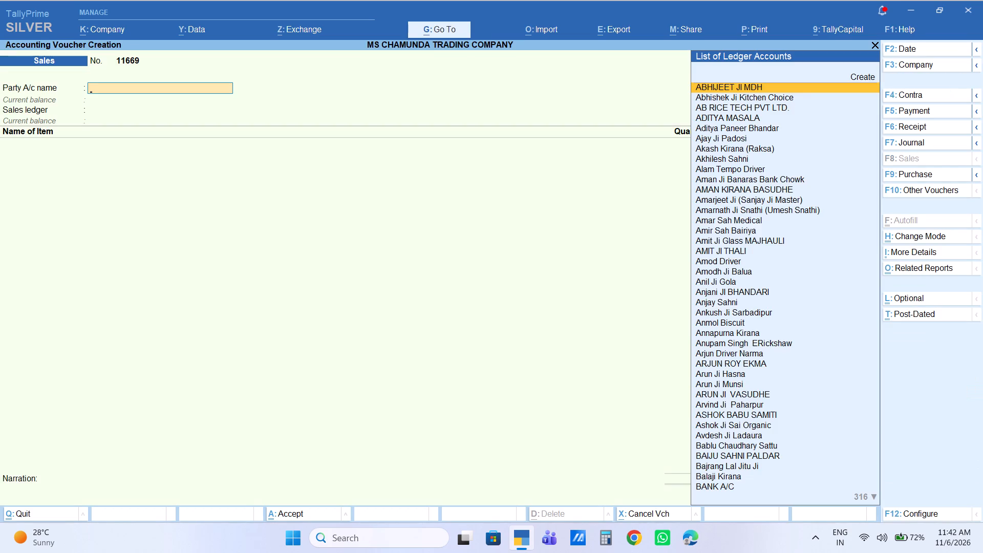
text(CAS)
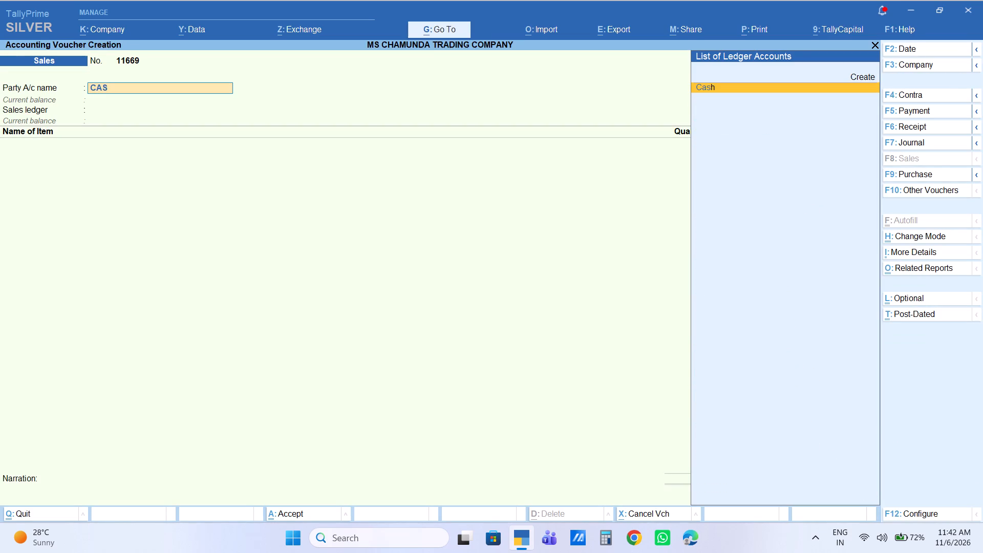
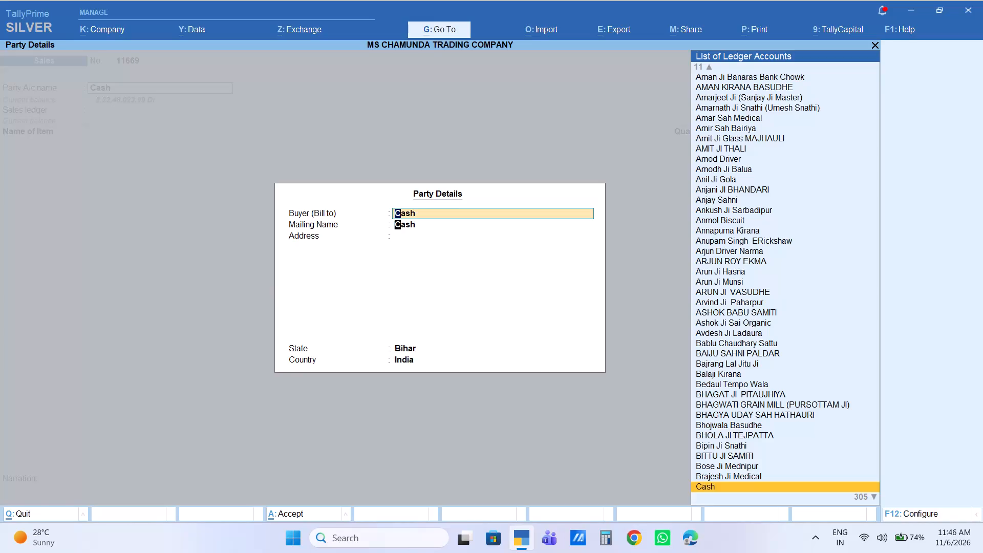
Accept the Cash party details, use the SALES ledger and set the voucher date to 4-Nov-26.
key(Return)
key(Return)
key(Return)
key(Return)
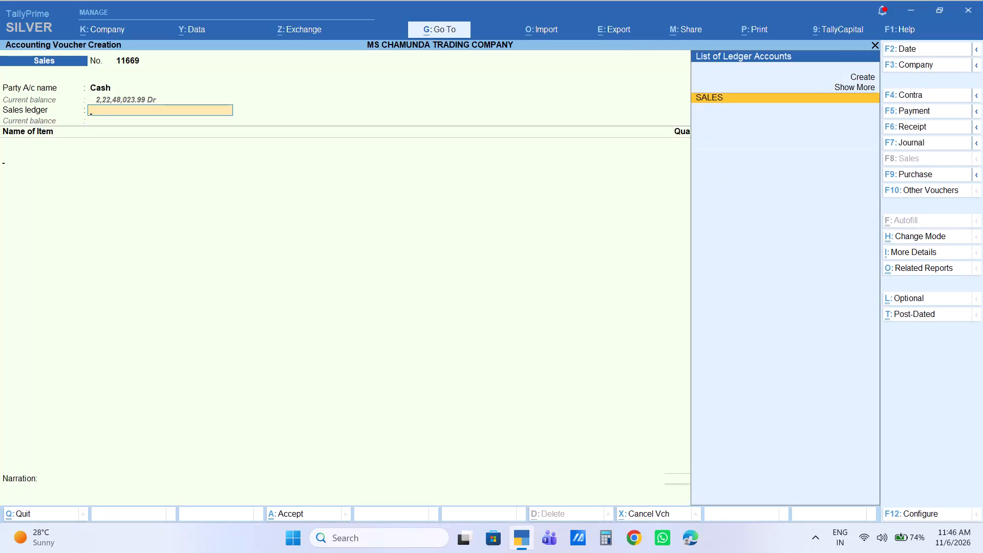
key(F2)
text(04)
key(Return)
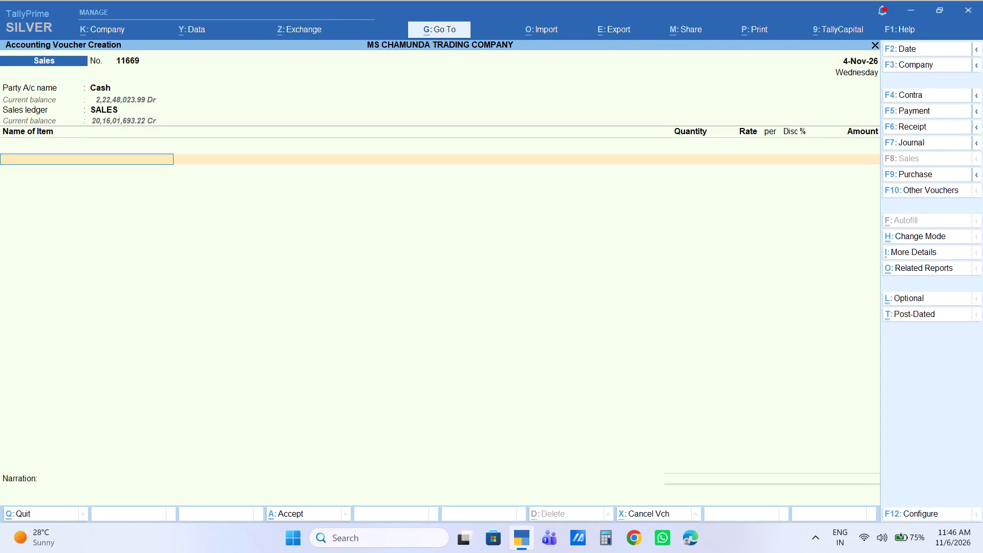
Add the item GOOD LITE 1KG with a quantity of 1 BAG and an amount of 195.
text(GOO)
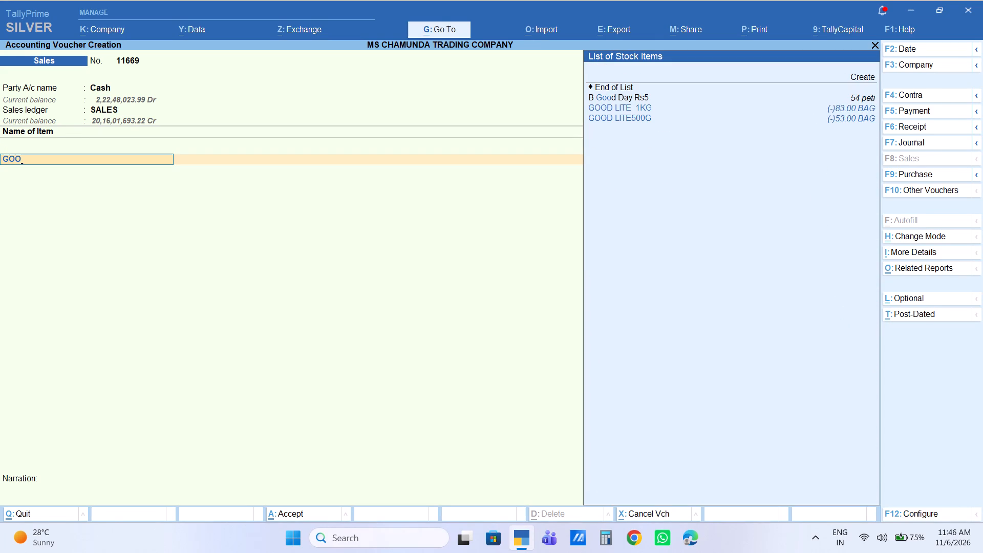
key(Down)
key(Down)
key(Up)
key(Return)
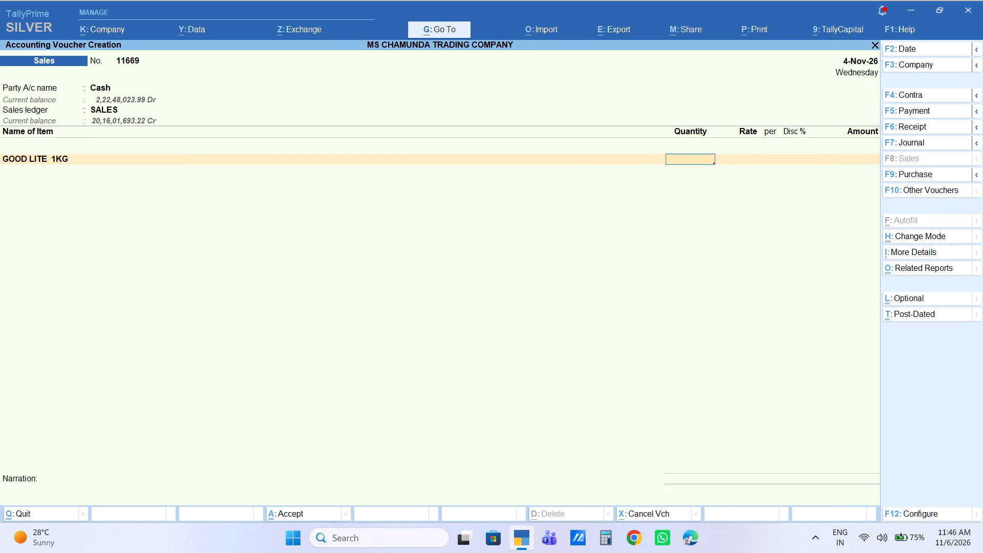
key(1)
key(Return)
key(Return)
key(Return)
key(Return)
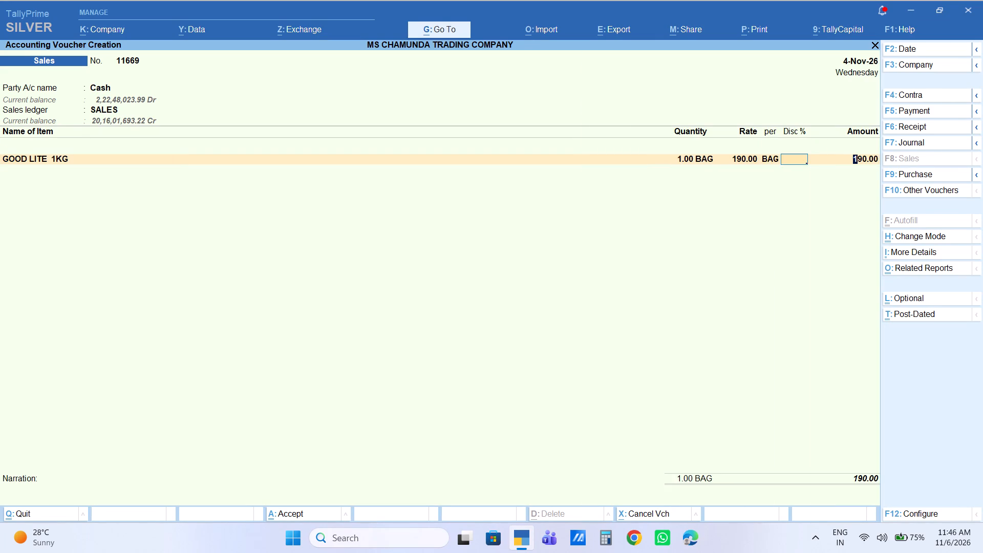
text(195)
key(Return)
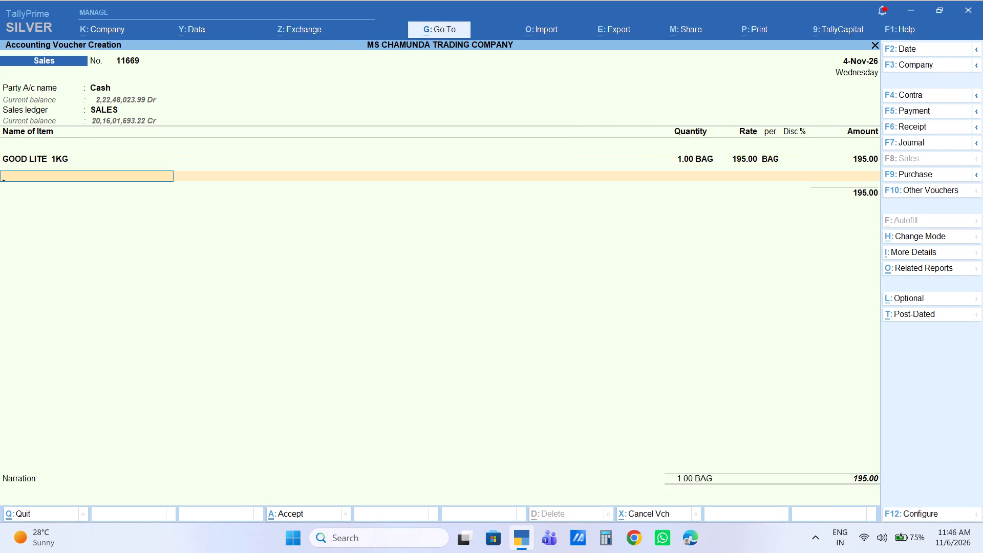
Add the item GOOD LITE500G with a quantity of 1 BAG and an amount of 190.
text(GOO)
key(Down)
key(Down)
key(Return)
key(1)
key(Return)
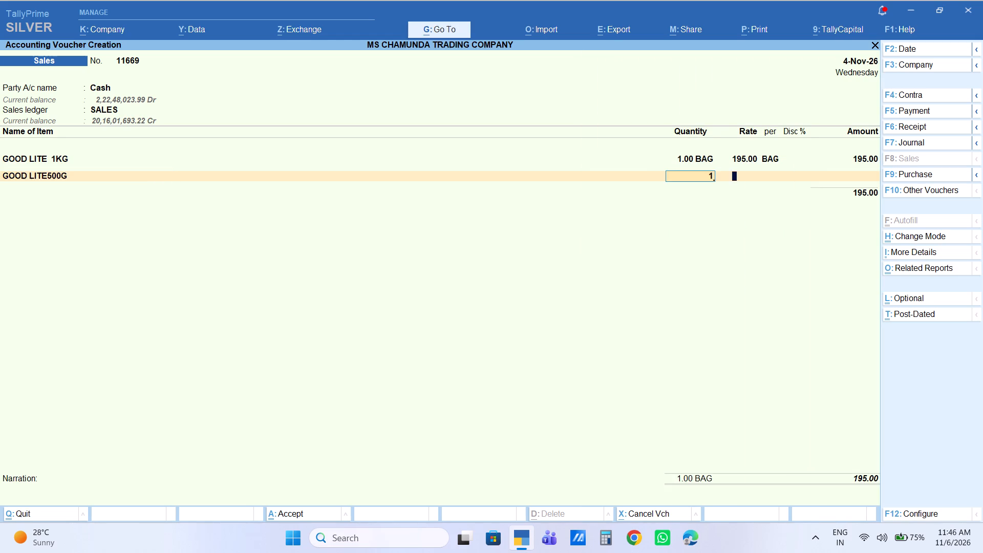
key(Return)
key(Return)
key(Return)
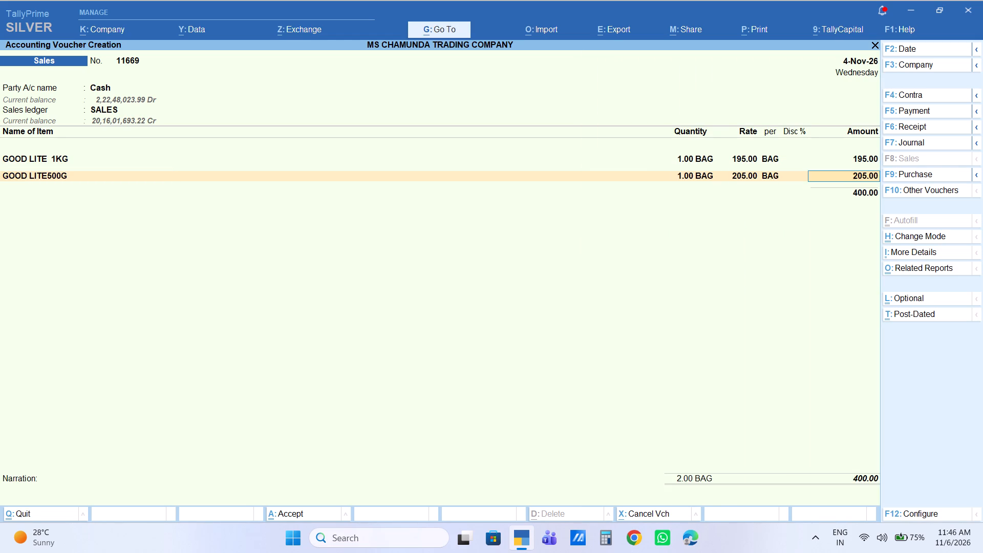
text(190)
key(Return)
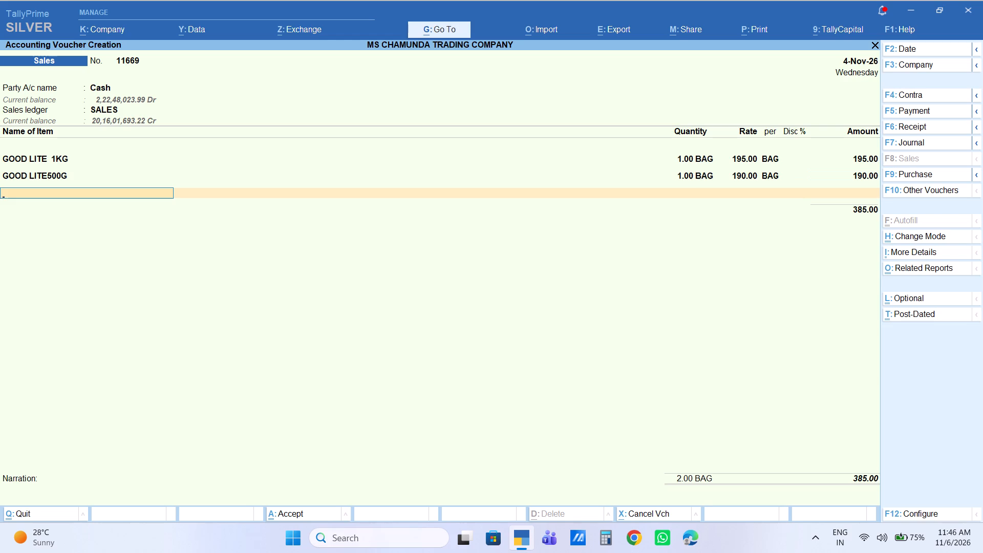
Add the item Sarso Mahin Kg with a quantity of 5 KG at the default rate of 110.00.
text(SARS)
key(Down)
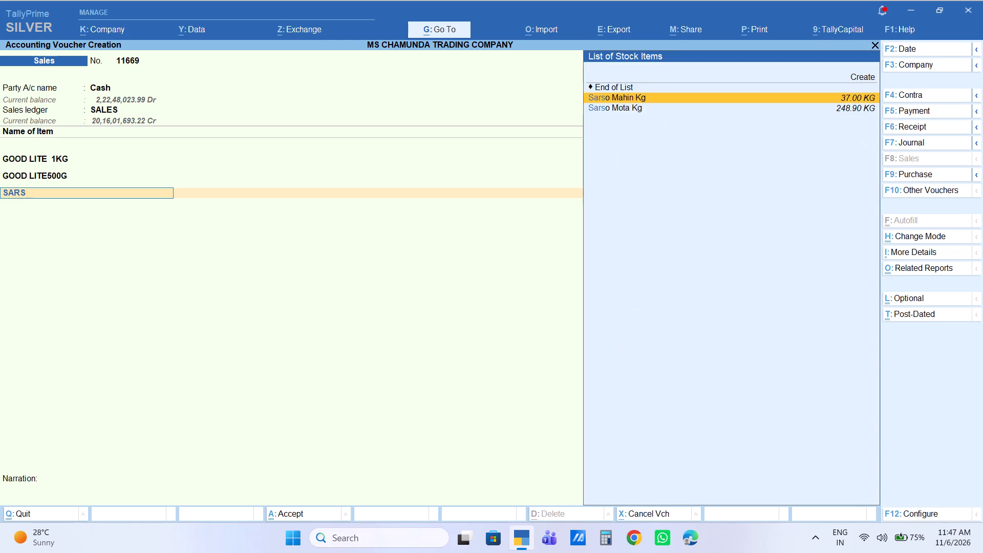
key(Return)
key(5)
key(Return)
key(Return)
key(Return)
key(Return)
key(Return)
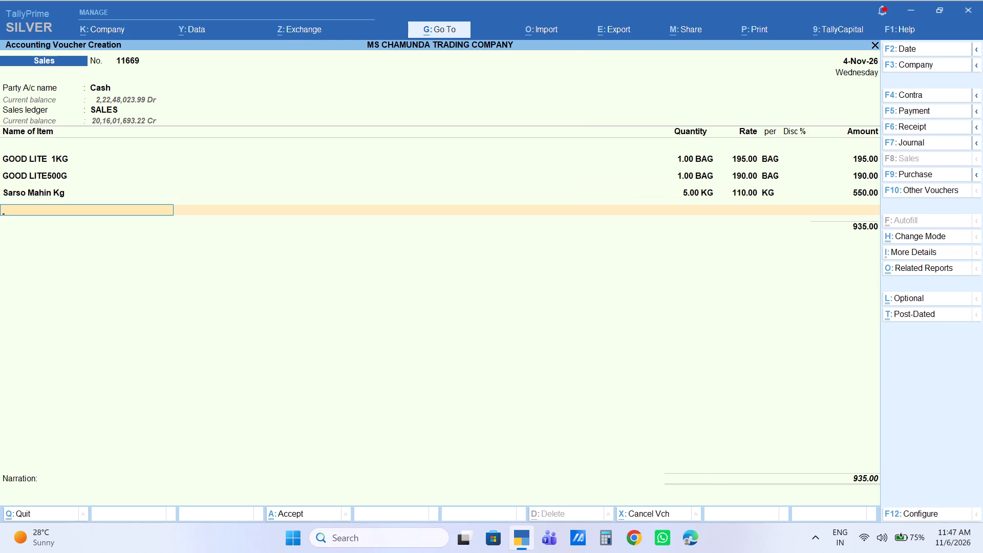
Add the item Fortune 500ml PETI with a quantity of 1 peti at the default rate of 2,020.00.
text(FORT)
key(Down)
key(Down)
key(Down)
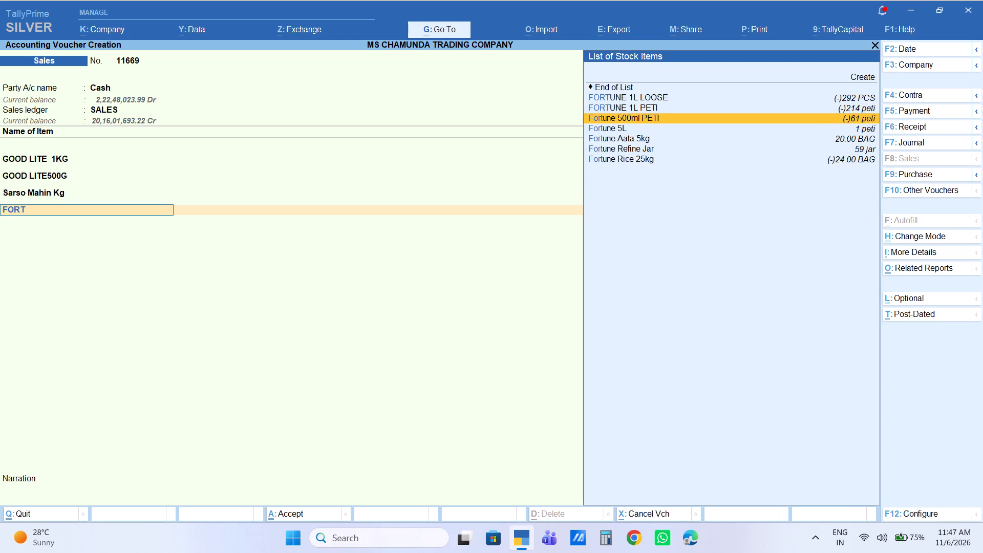
key(Return)
key(1)
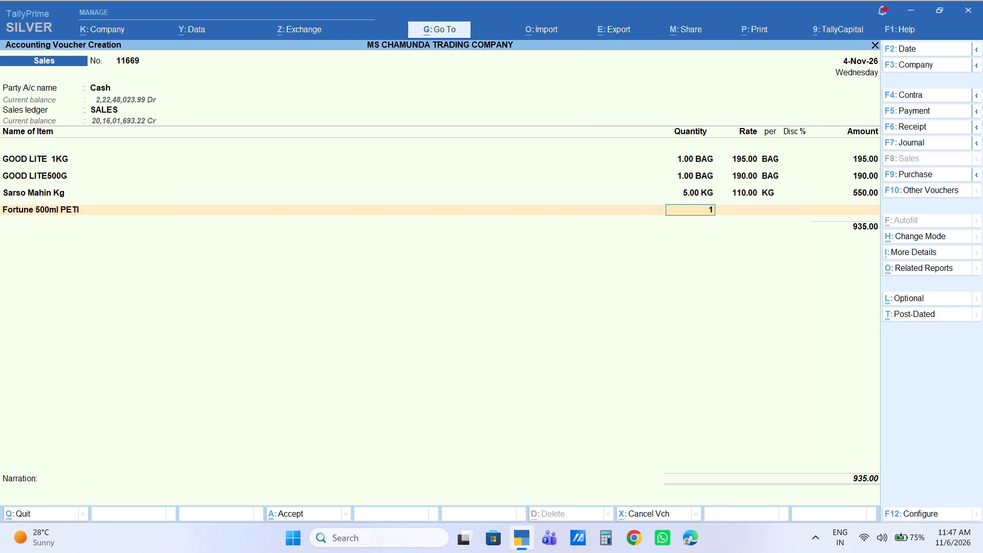
key(Return)
key(Return)
key(Return)
key(Return)
key(Return)
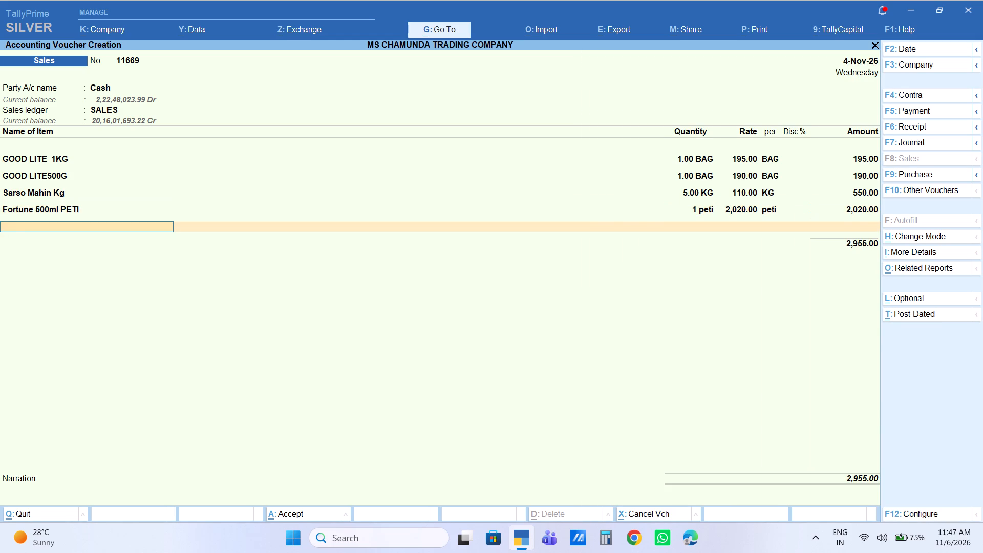
Add the item Sathi Chawal with a quantity of 5 KG at the default rate of 50.00.
text(SATHI)
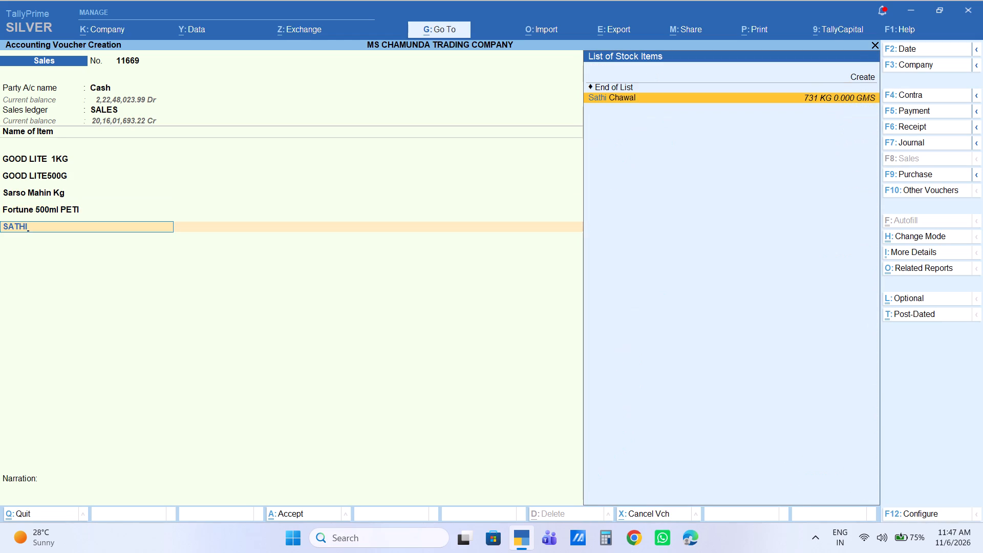
key(Return)
key(2)
key(Return)
key(Return)
key(Return)
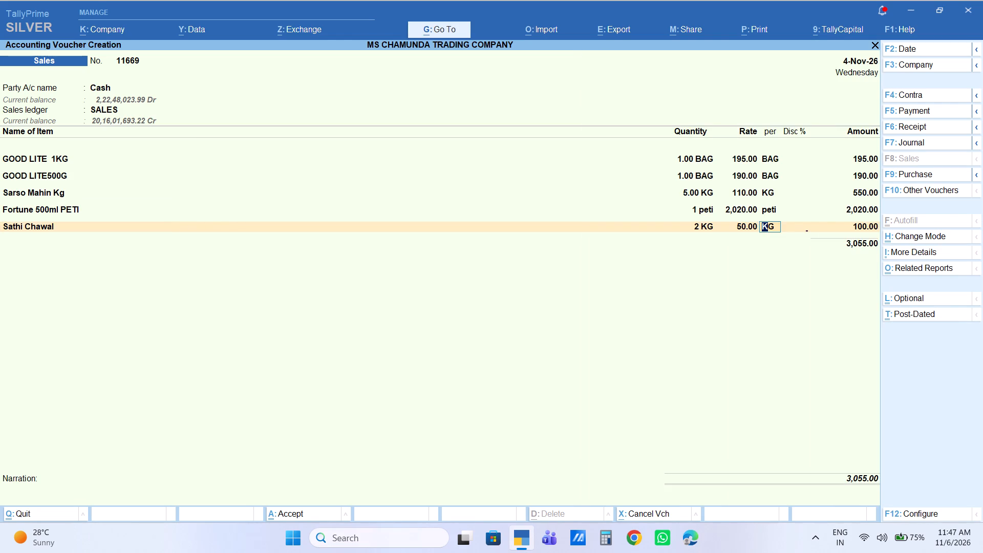
key(BackSpace)
key(BackSpace)
key(BackSpace)
key(5)
key(Return)
key(Return)
key(Return)
key(Return)
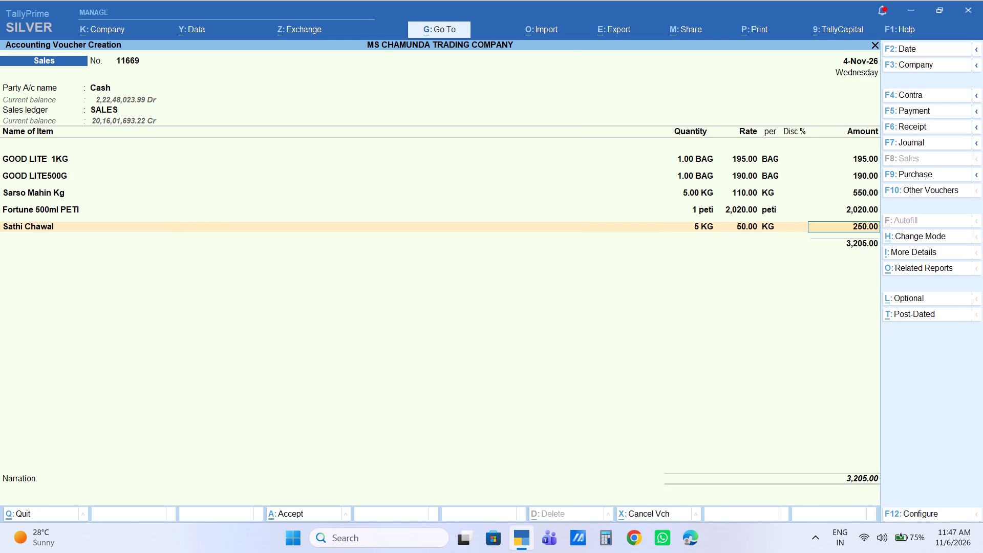
key(Return)
Add the item SANVI 500ML with a quantity of 1 peti and an amount of 1500.
text(SANVI)
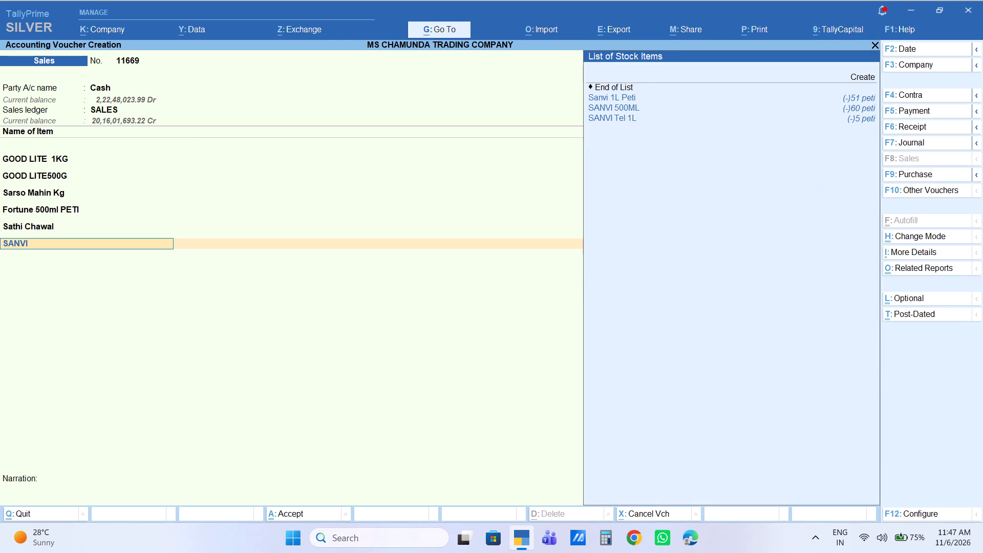
key(Down)
key(Down)
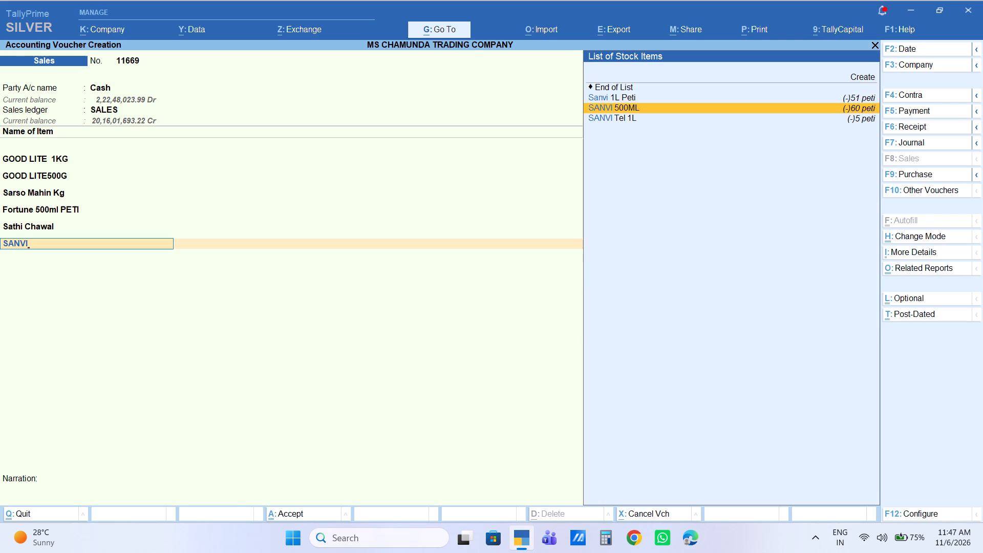
key(Return)
key(1)
key(Return)
key(Return)
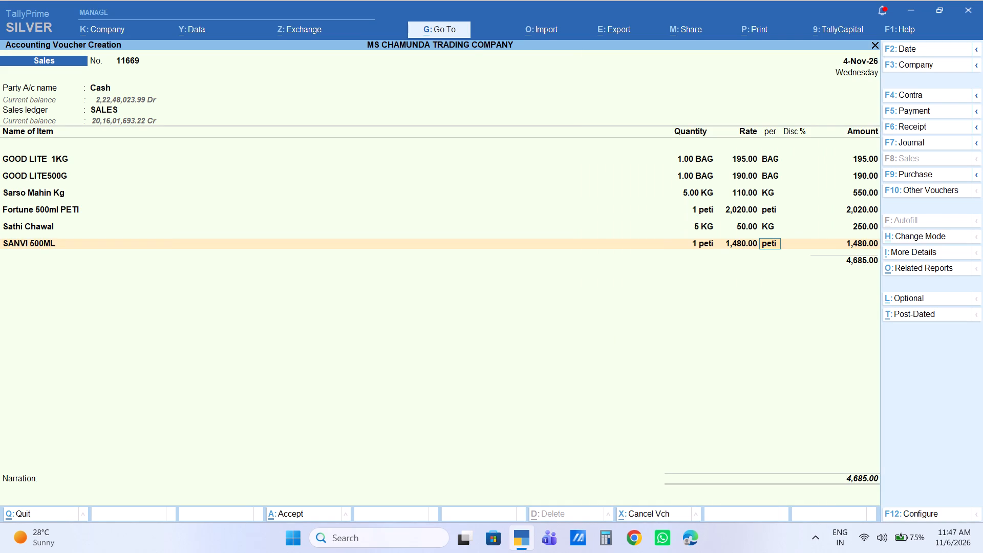
key(Return)
key(Return)
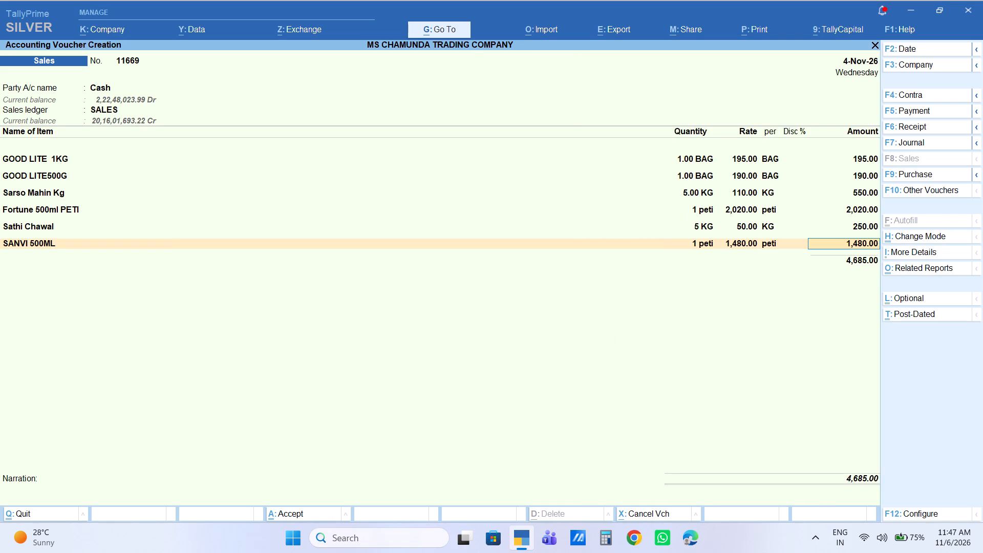
text(1500)
key(Return)
Add the item Nepali 1L with a quantity of 2 peti at the default rate of 1,050.00.
text(NEPALI)
key(Down)
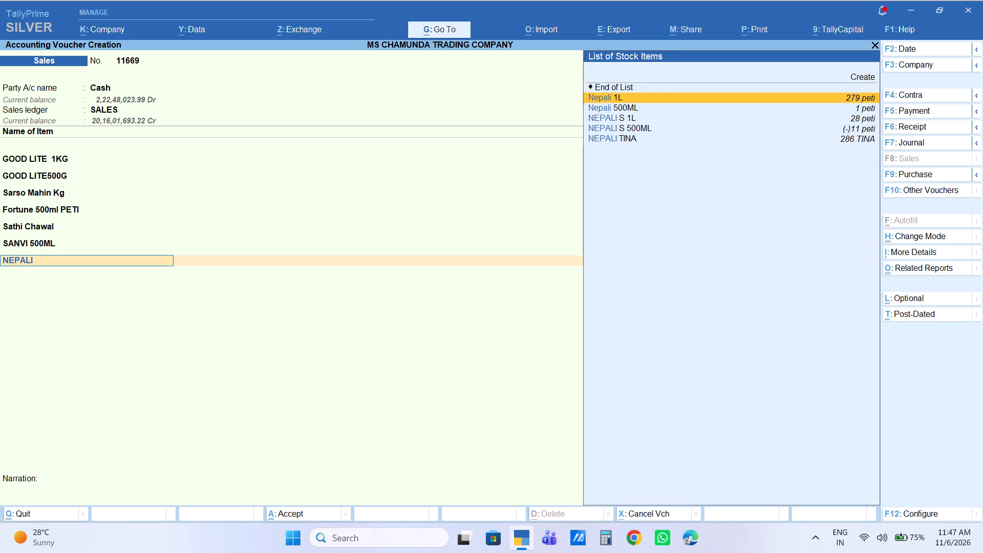
key(Return)
key(2)
key(Return)
key(Return)
key(Return)
key(Return)
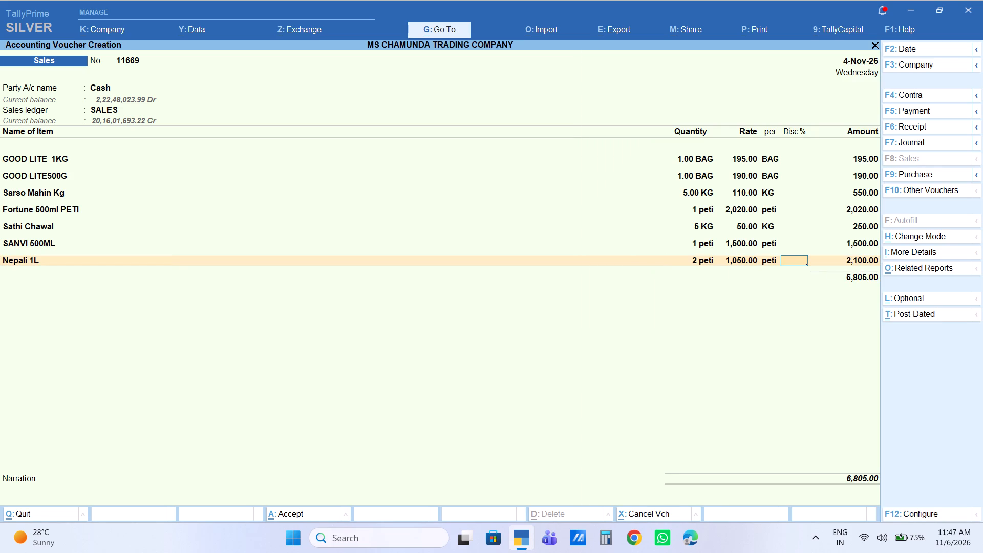
key(Return)
Add the item NOBEL KG with a quantity of 3 KG and an amount of 225.
text(NOBE)
key(Down)
key(Return)
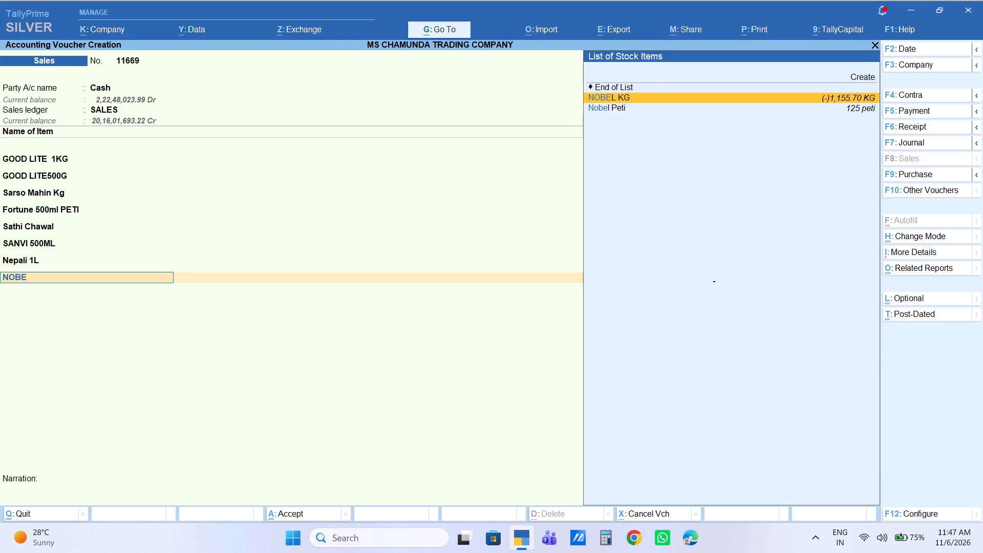
key(3)
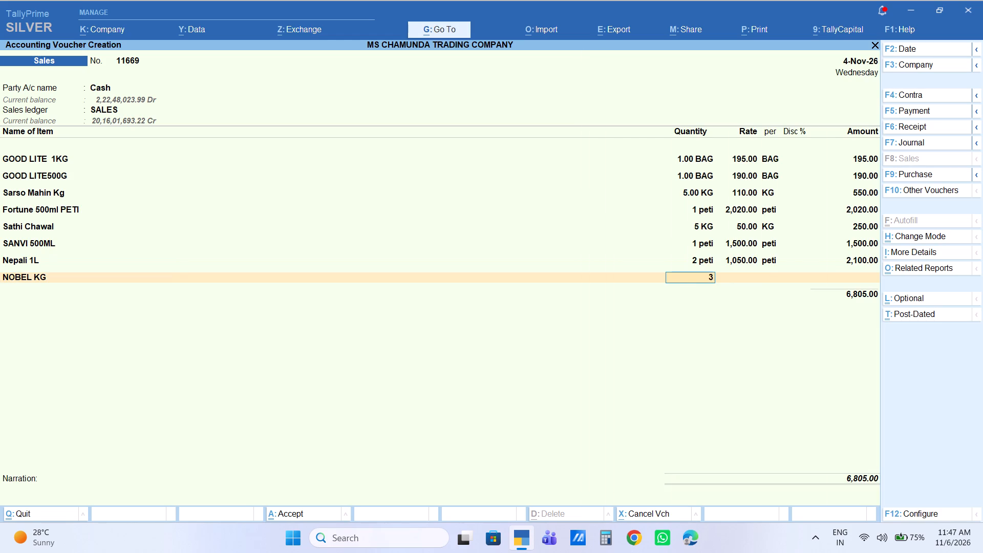
key(Return)
key(Return)
key(Return)
key(Return)
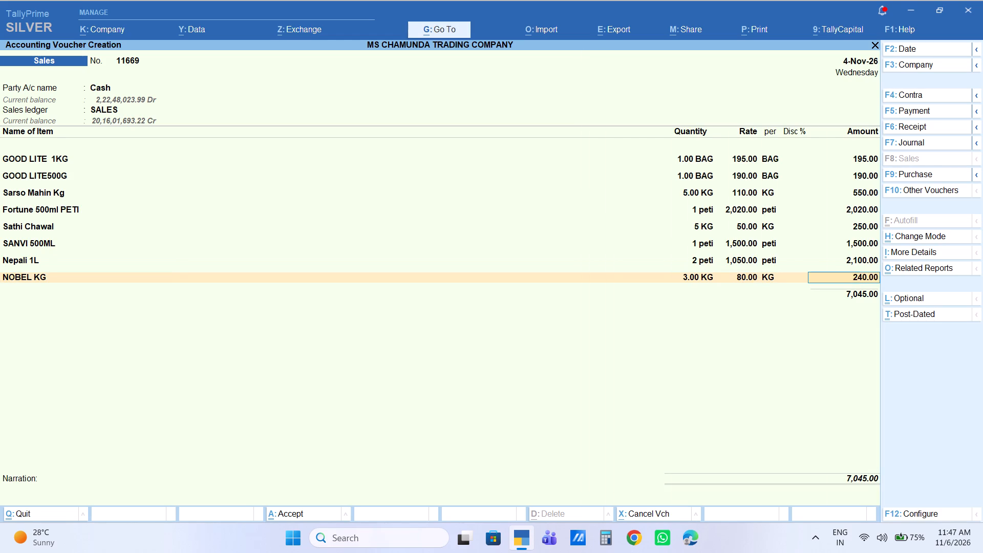
text(225)
key(Return)
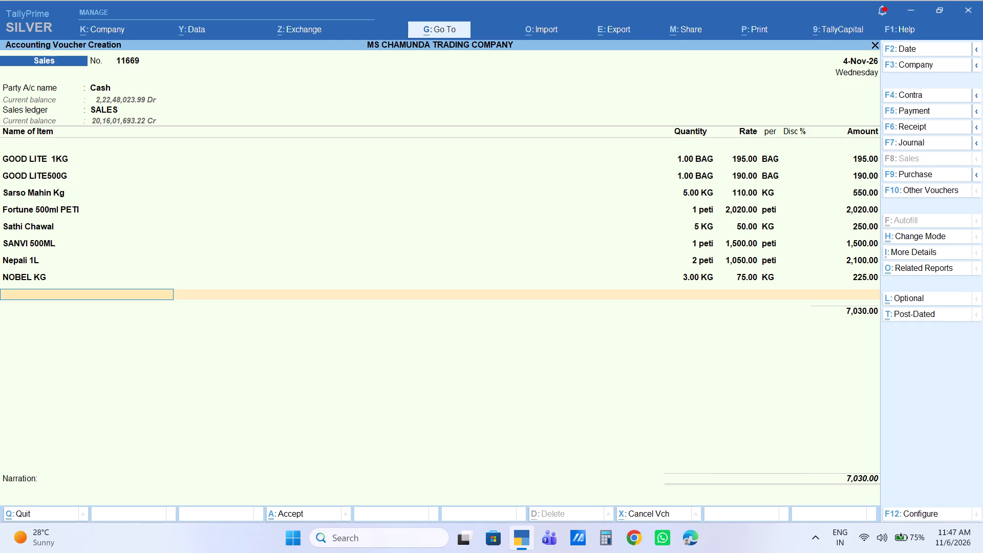
End the item list and add the Labour Charge ledger with an amount of 12.
key(Return)
text(LA)
key(Return)
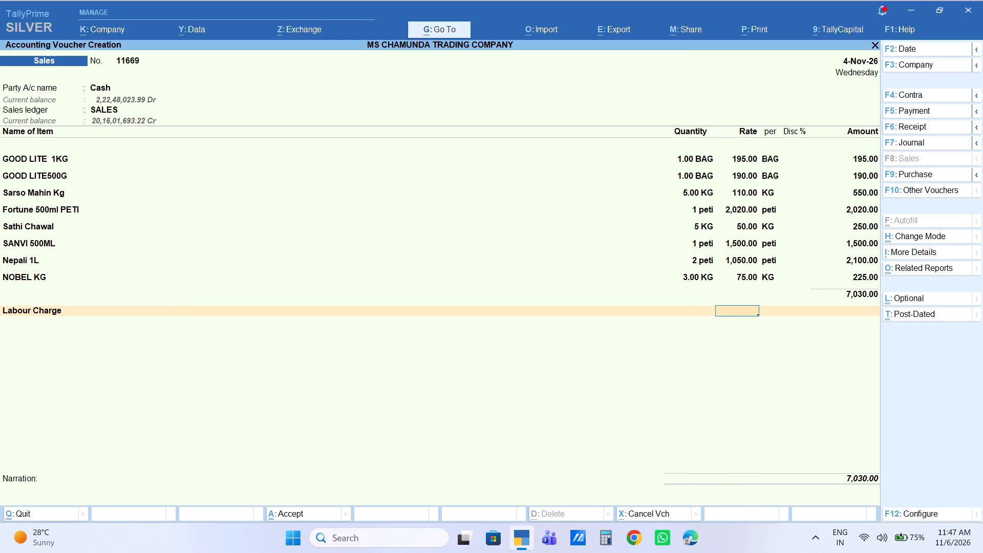
key(Return)
text(123)
key(Return)
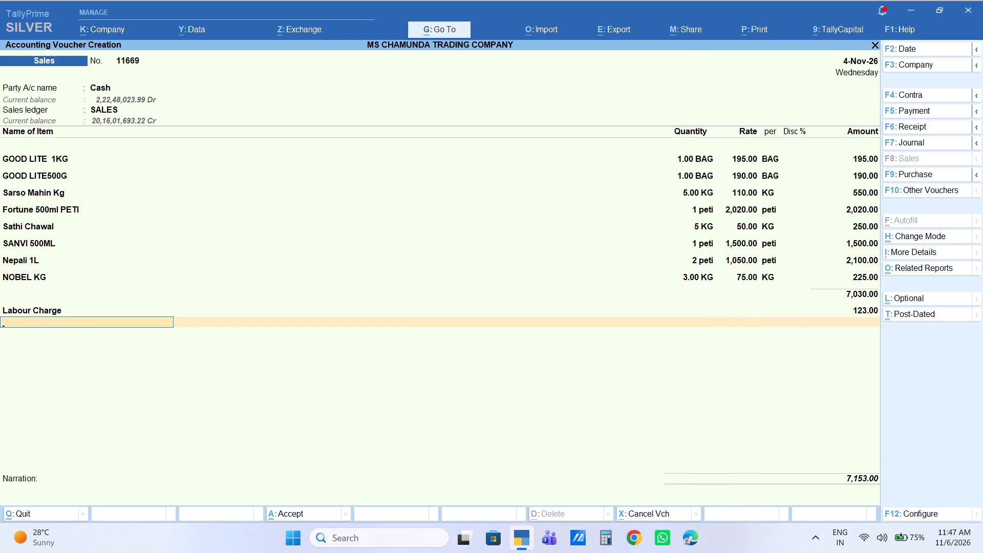
key(BackSpace)
text(12)
key(Return)
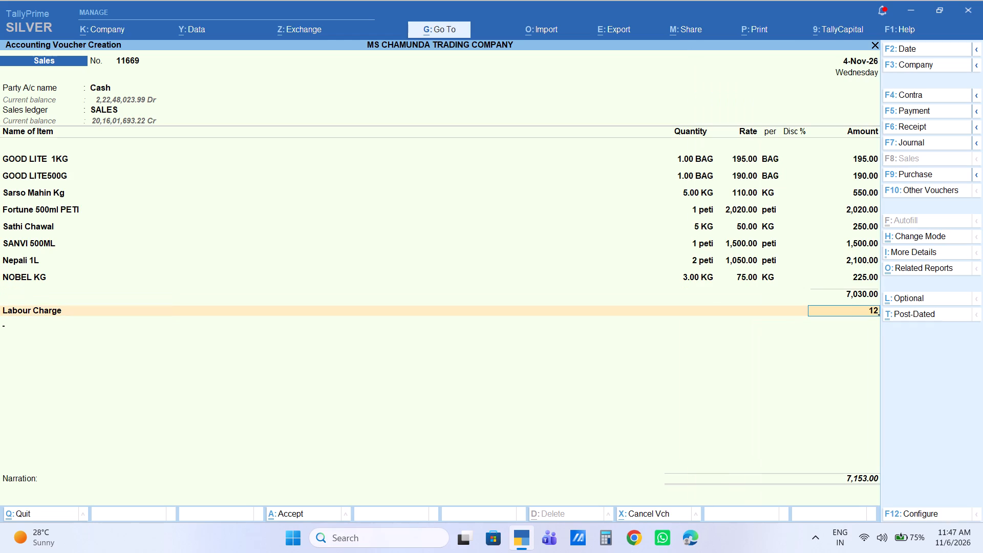
End the ledger entries, leave the narration blank and accept the sales voucher.
key(Return)
key(Return)
key(Return)
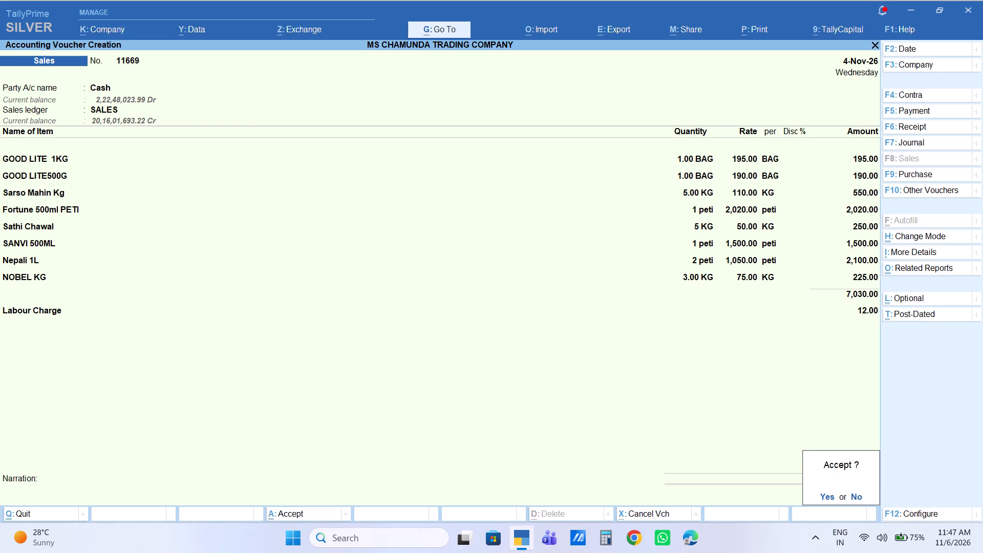
Confirm acceptance of the completed cash sales voucher.
key(Return)
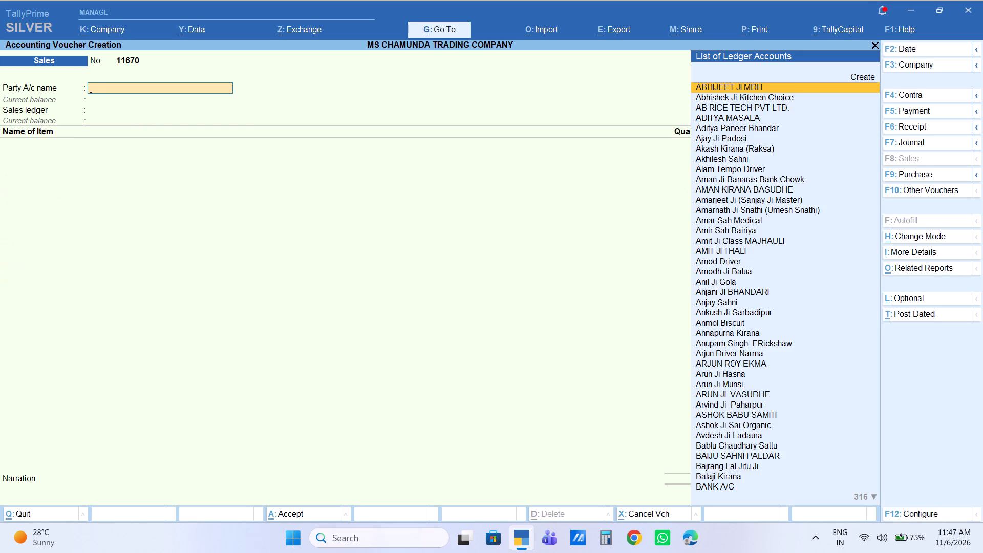
Start the sales voucher with Cash as the party, keeping the default party details and the SALES ledger.
text(CAS)
key(Return)
key(Return)
key(Return)
key(Return)
key(Return)
key(Return)
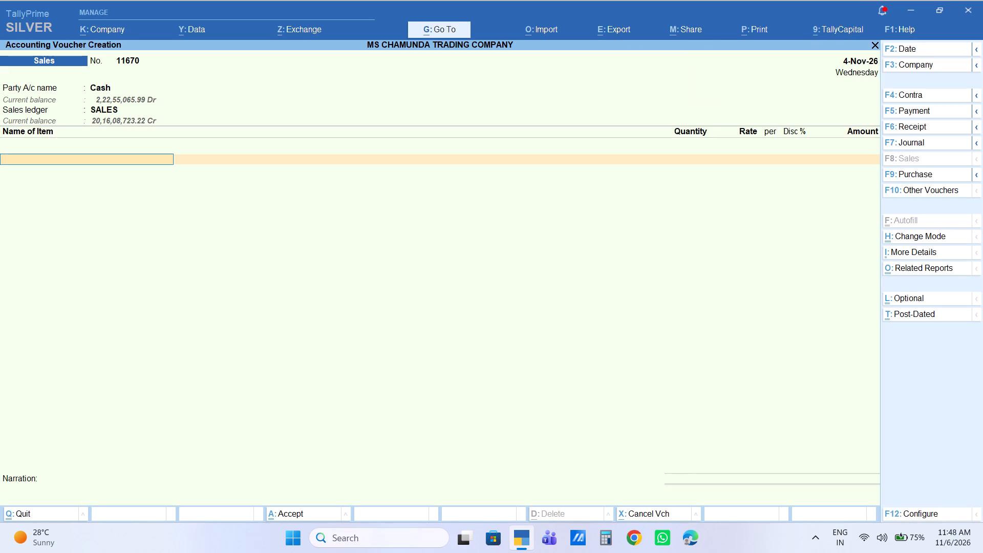
Add the item Nepali 500ML with a quantity of 1 peti and an amount of 1060.
text(NEPLAI)
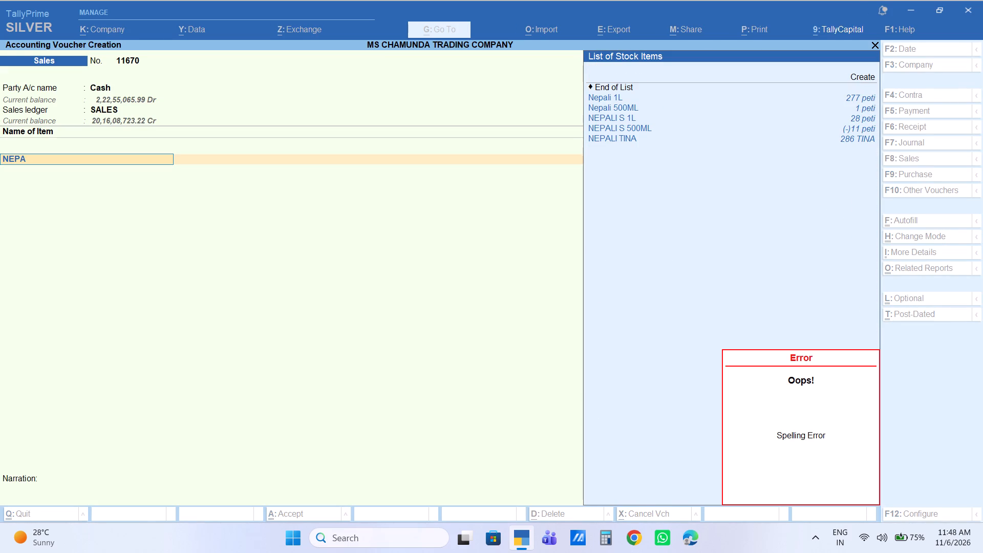
key(Down)
key(Down)
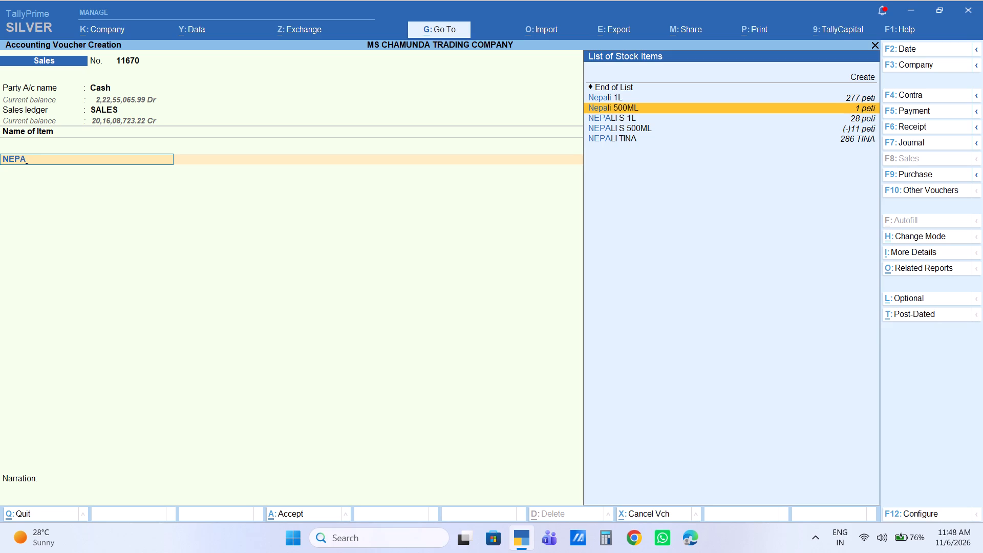
key(Return)
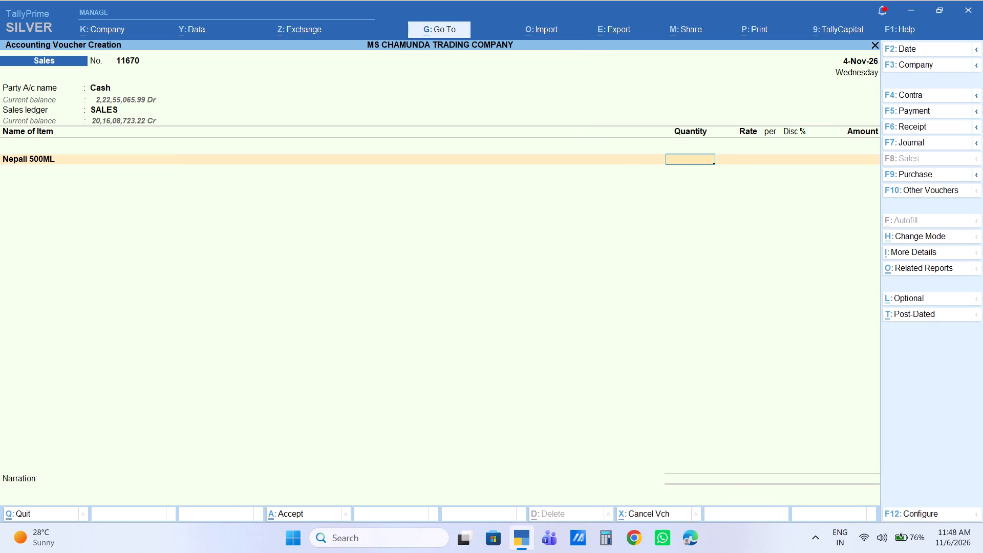
key(1)
key(Return)
key(Return)
key(Return)
key(Return)
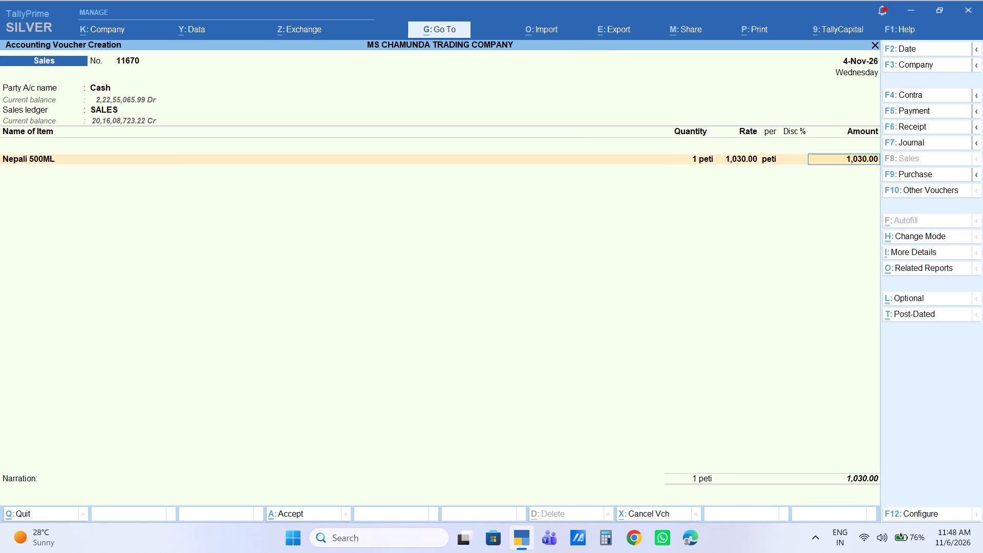
text(1060)
key(Return)
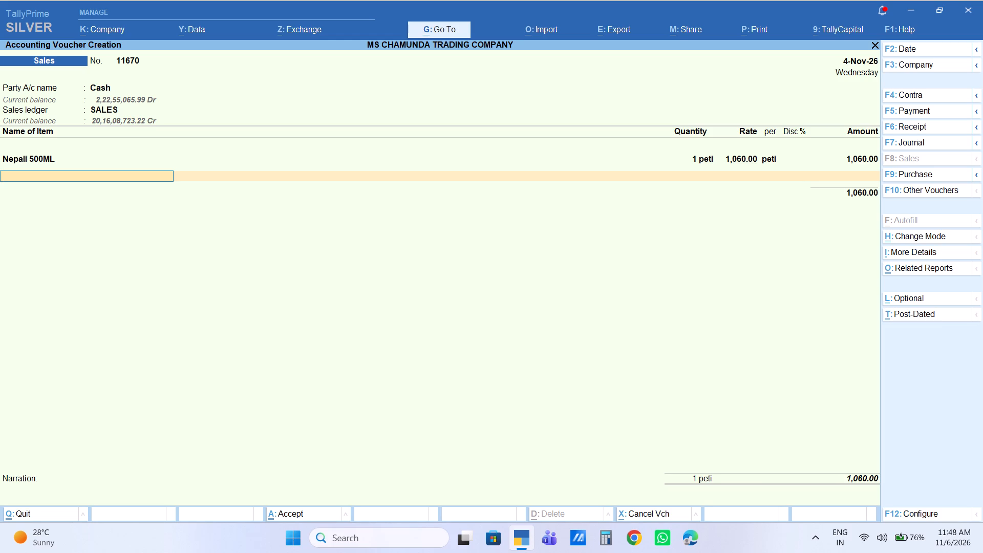
Add the item SANVI 500ML with a quantity of 1 peti and an amount of 1460.
text(SANVI)
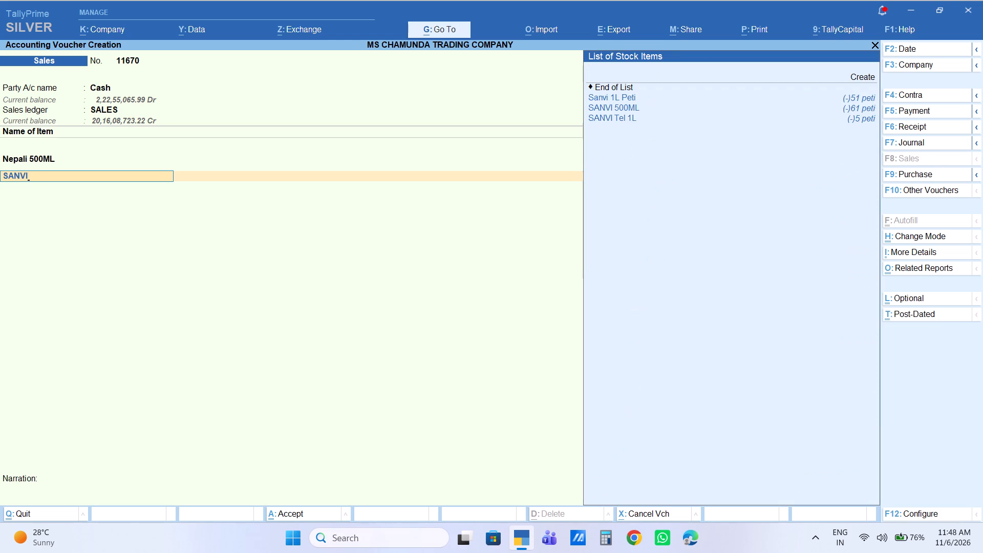
key(Down)
key(Down)
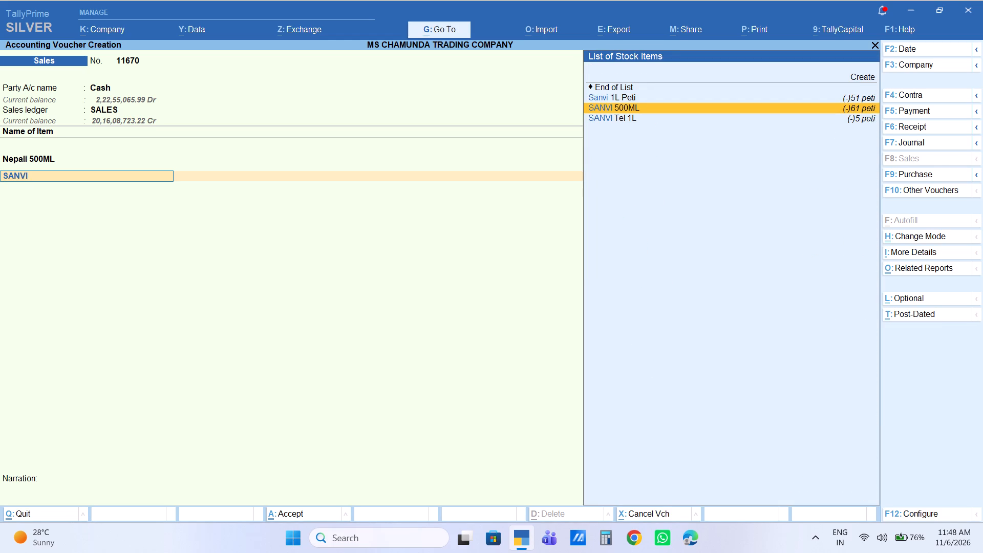
key(Return)
key(1)
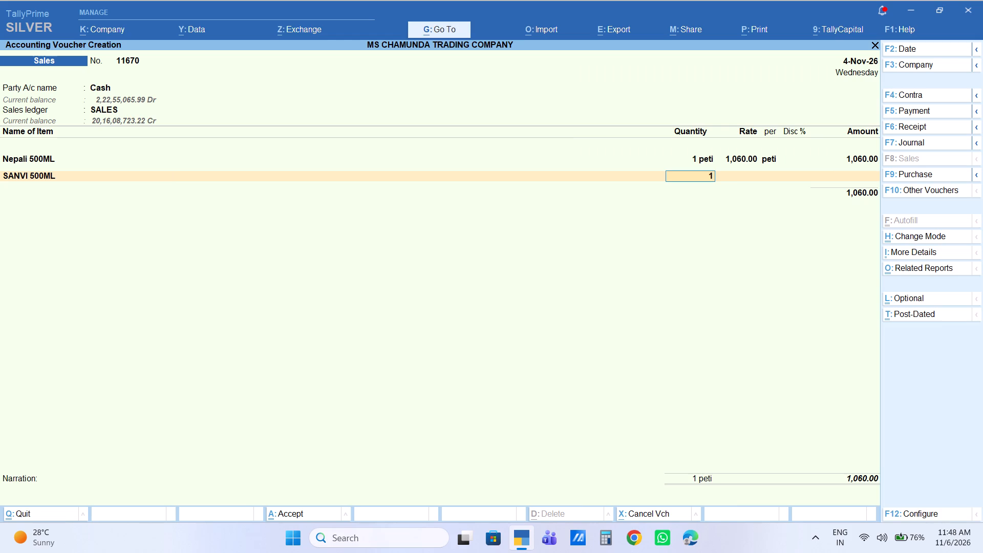
key(Return)
key(Return)
key(Return)
key(Return)
text(1460)
key(Return)
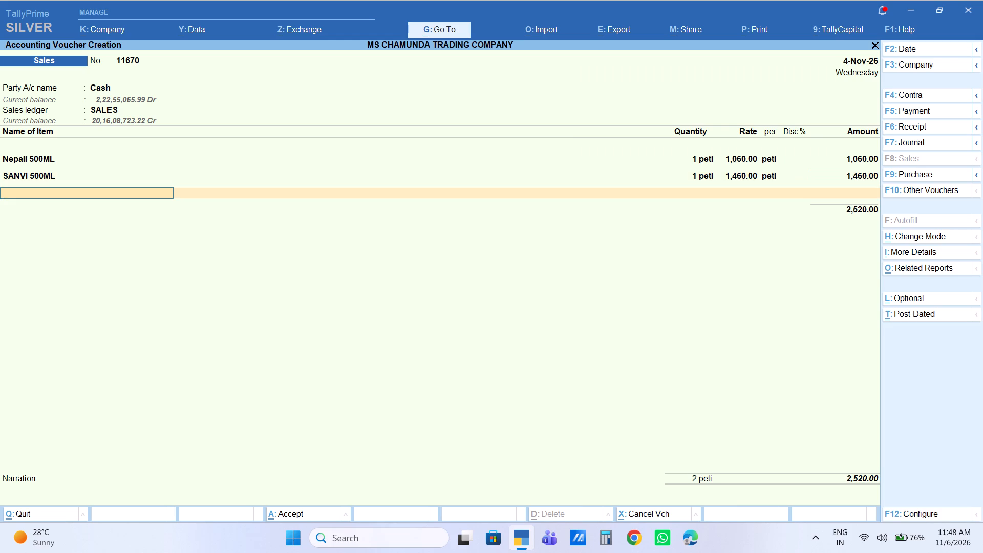
End the item list and add the Labour Charge ledger with an amount of 5.
key(Return)
text(LA)
key(Return)
key(Return)
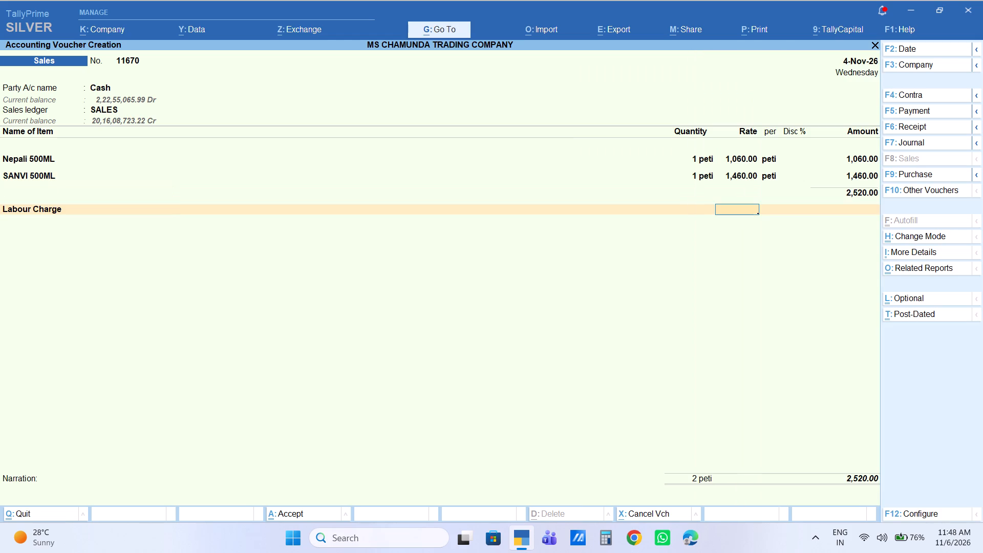
key(5)
key(Return)
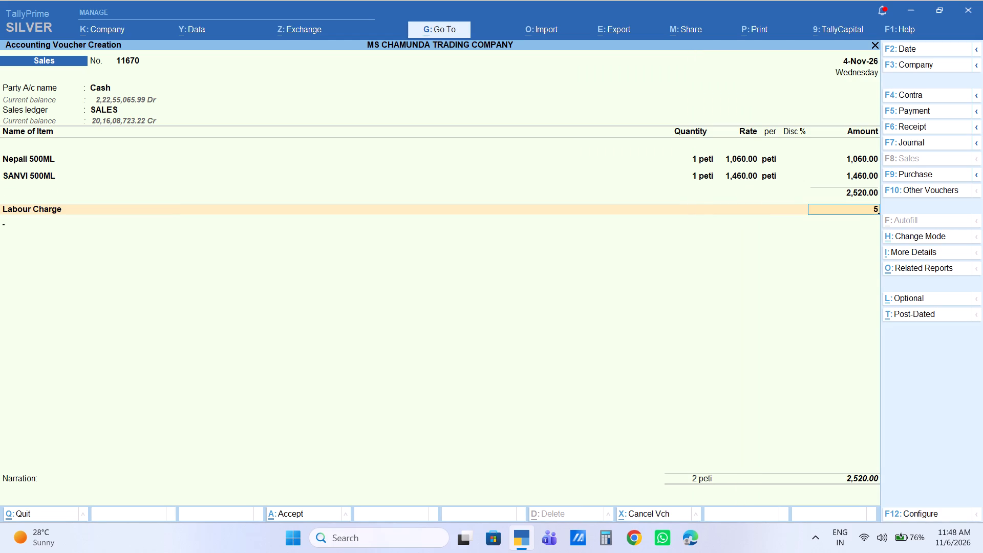
End the ledger entries, leave the narration blank and accept the sales voucher.
key(Return)
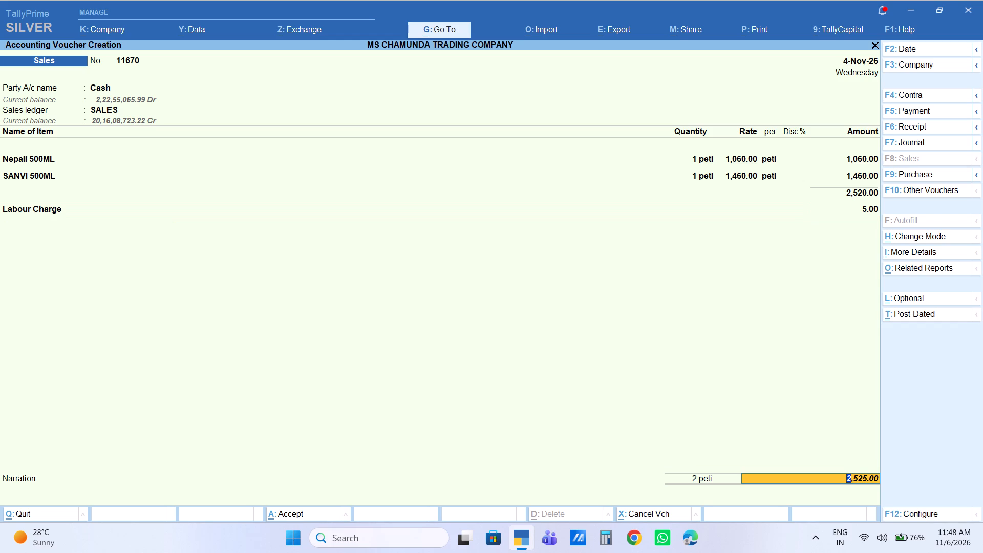
key(Return)
key(Return)
key(Return)
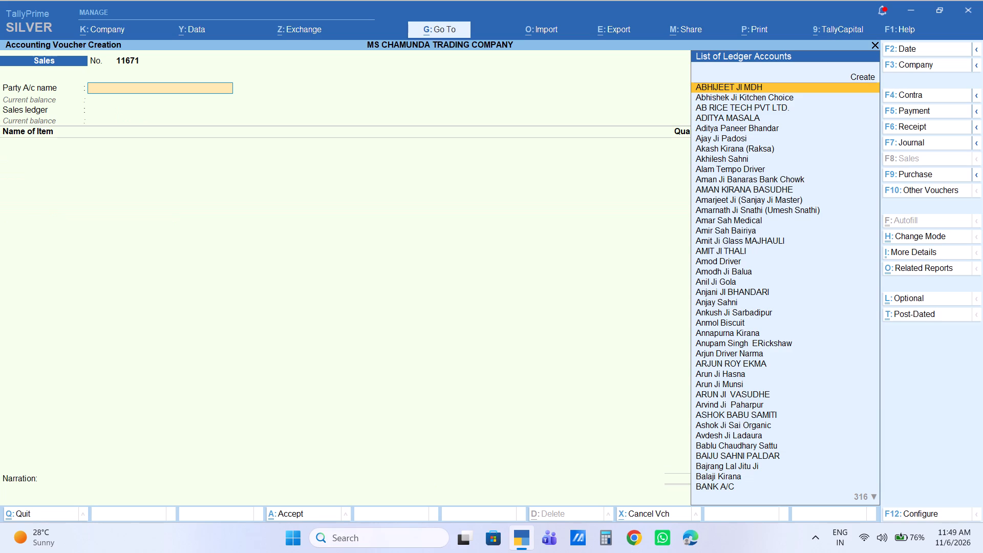
Start another sales voucher with Cash as the party, keeping the default party details and the SALES ledger.
text(CAS)
key(Return)
key(Return)
key(Return)
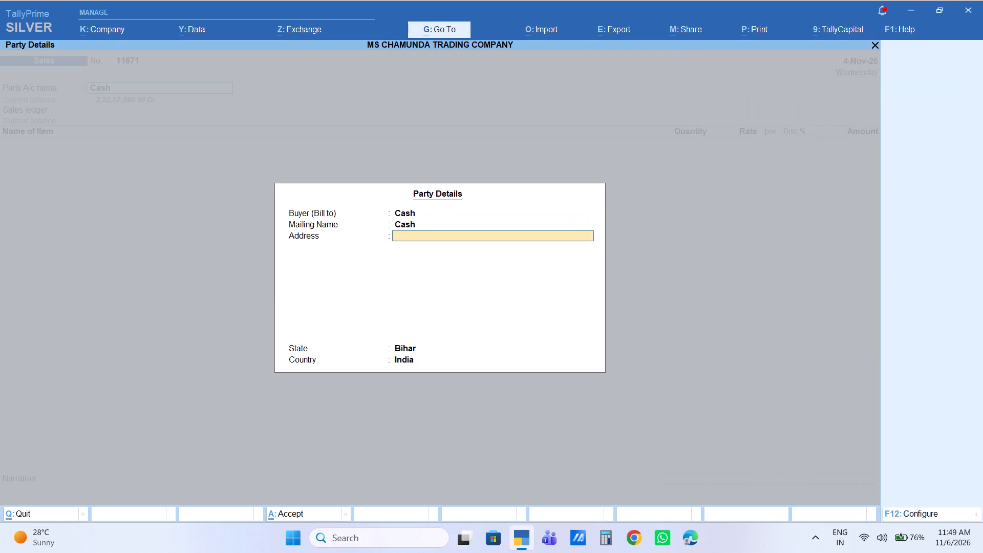
key(Return)
key(Return)
key(Return)
Add the item MEWA 400G with a quantity of 1 BDL at the default rate of 120.00.
text(MEWA)
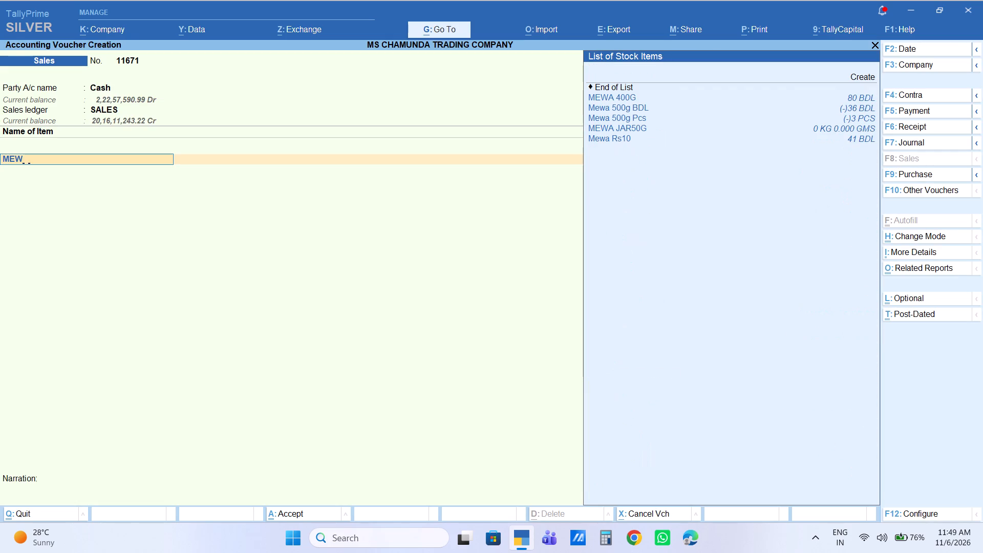
key(Down)
key(Return)
key(1)
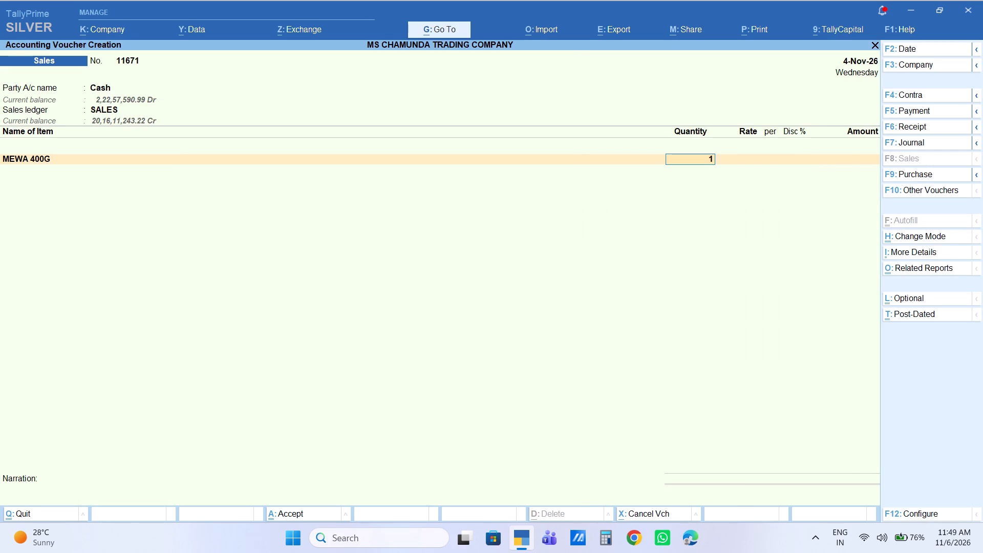
key(Return)
key(Return)
key(Return)
key(Return)
key(Return)
Add the item WHITE TIGER 26kg with a quantity of 1 BAG at the default rate of 1,612.00.
text(WHUITE)
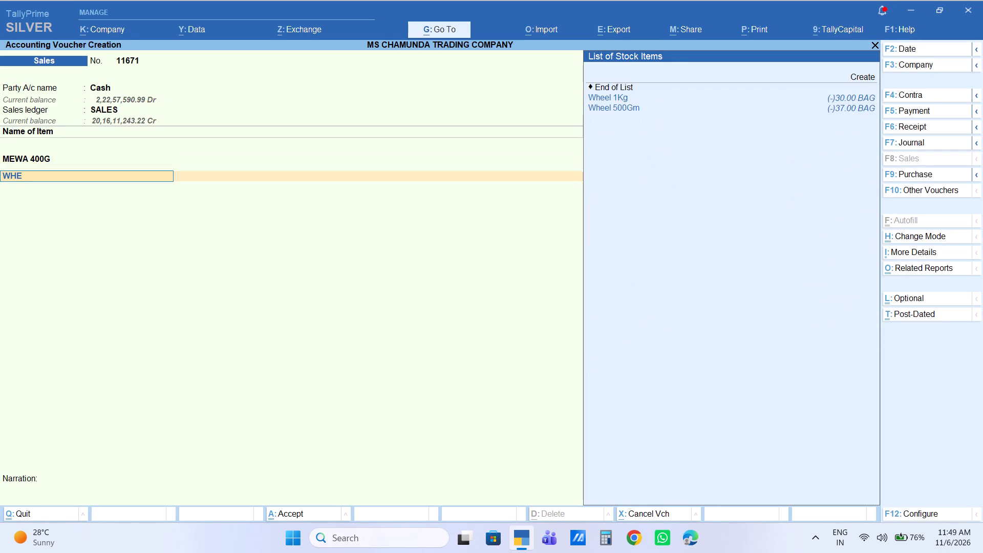
key(BackSpace)
text(ITE)
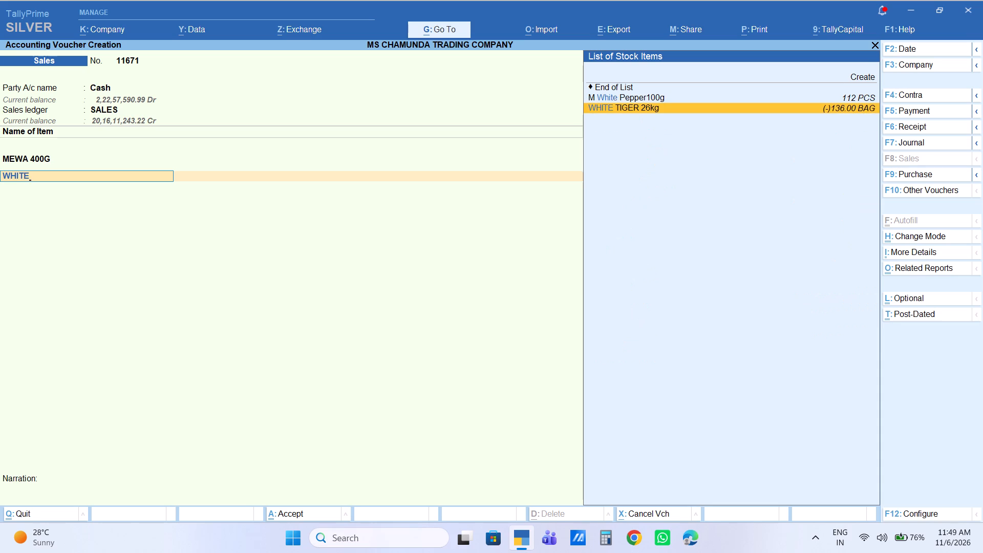
key(Return)
key(1)
key(Return)
key(Return)
key(Return)
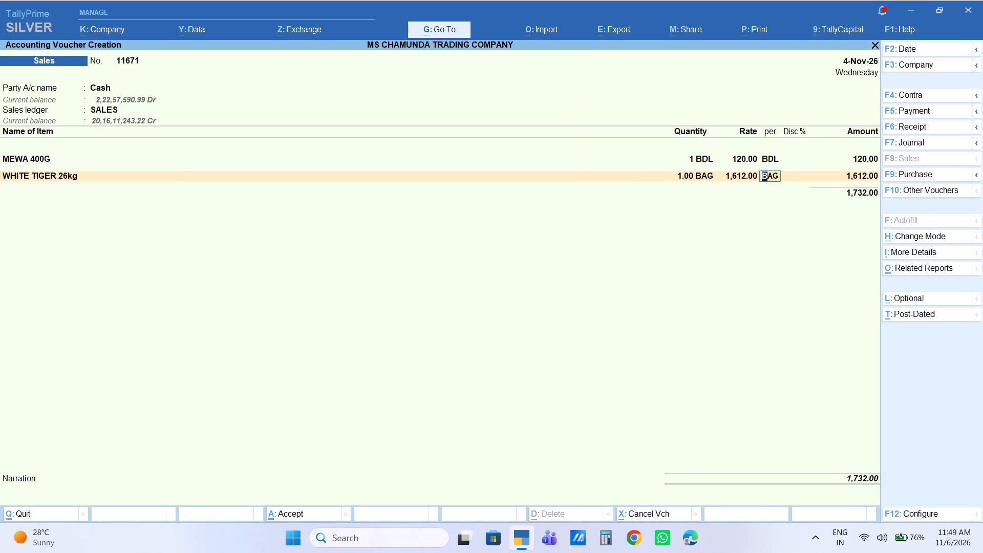
key(Return)
key(Return)
Add the item MASOOR DAL 30kg with a quantity of 1 BAG and an amount of 2130.
text(MASOO)
key(Down)
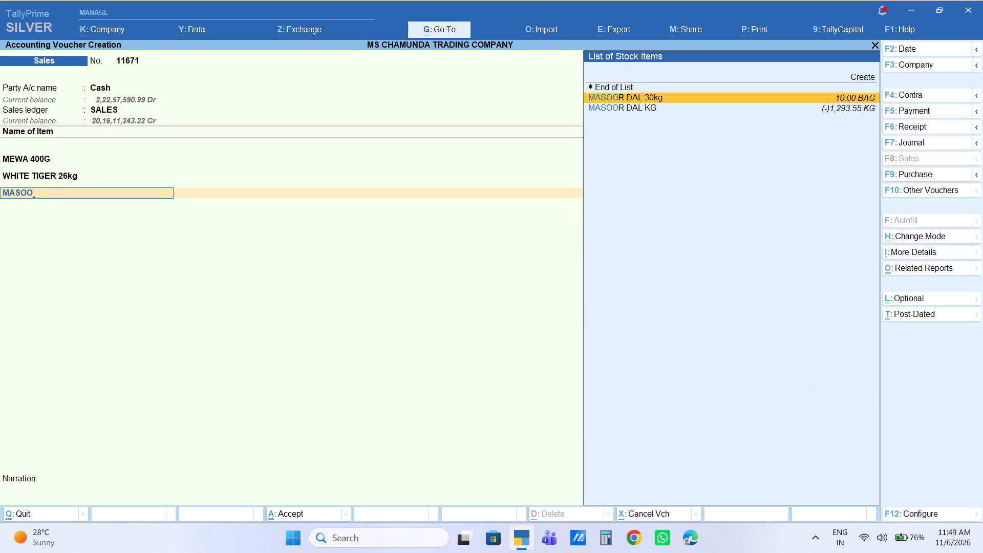
key(Return)
key(1)
key(Return)
key(Return)
key(Return)
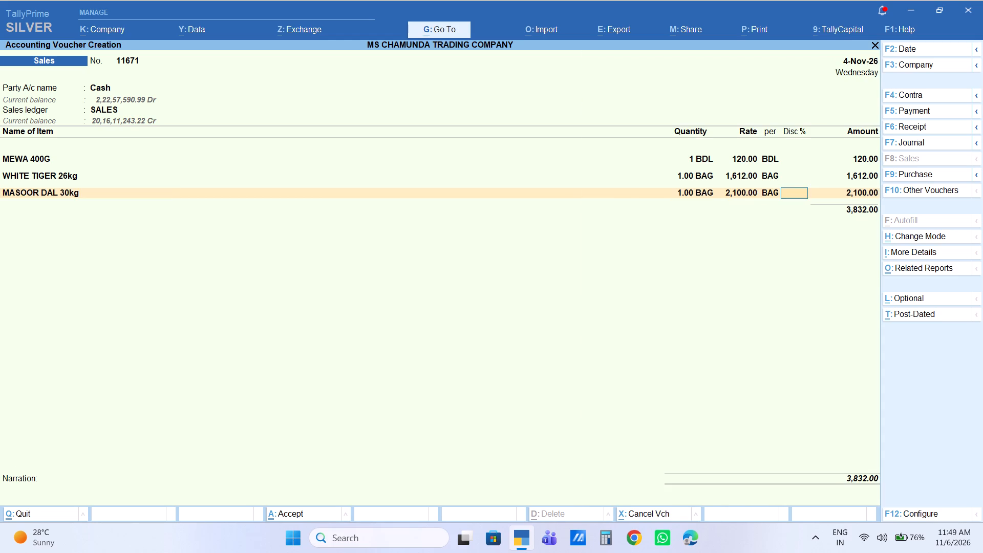
key(Return)
text(2130)
key(Return)
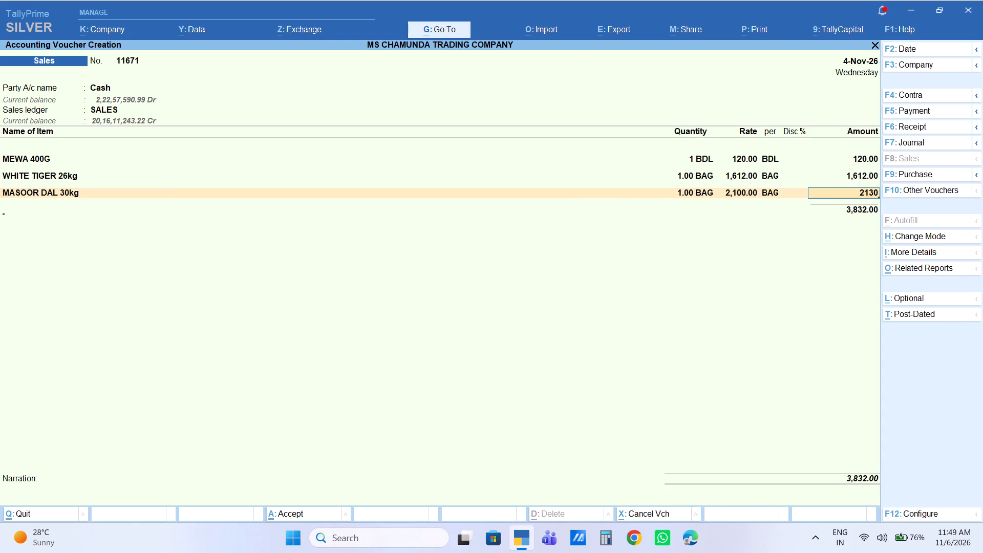
End the item list and add the Labour Charge ledger with an amount of 5.
key(Return)
text(LA)
key(Return)
key(Return)
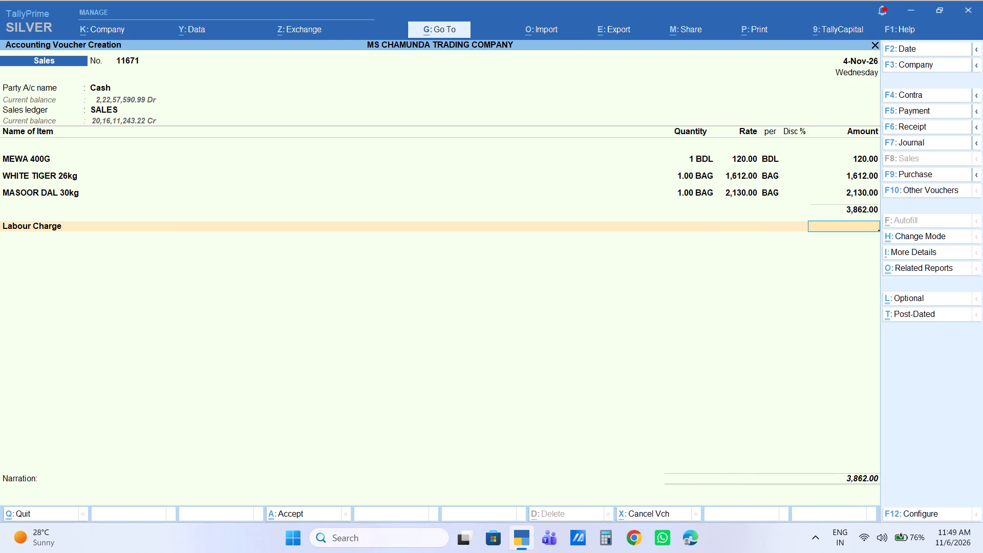
key(5)
key(Return)
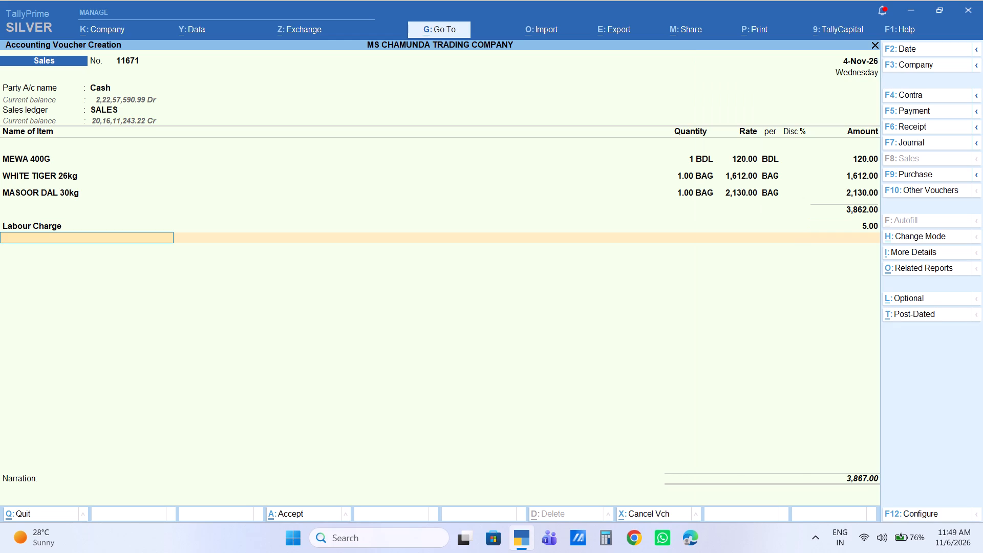
End the ledger entries, leave the narration blank and accept the sales voucher.
key(Return)
key(Return)
key(Return)
key(Return)
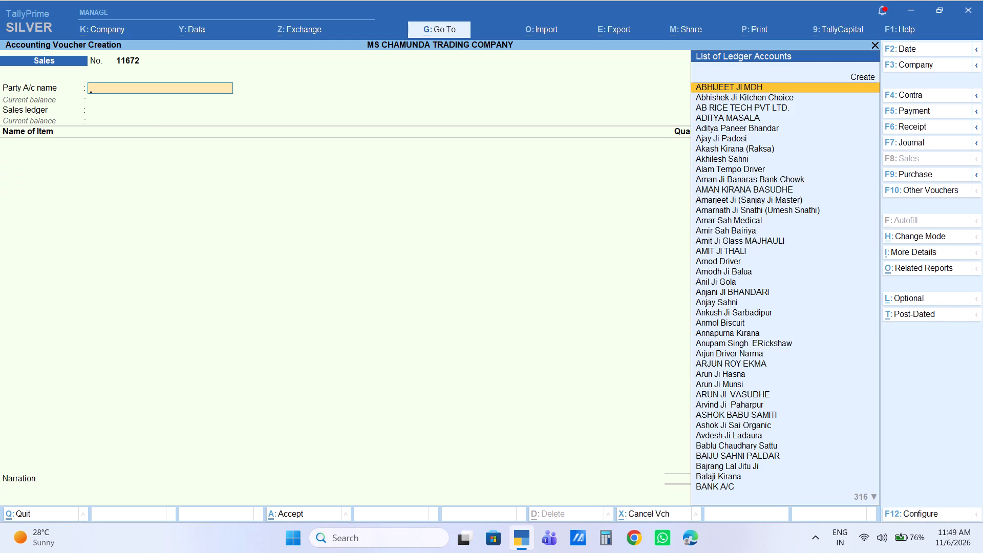
Start another sales voucher with Cash as the party, keeping the default party details and the SALES ledger.
text(CAS)
key(Return)
key(Return)
key(Return)
key(Return)
key(Return)
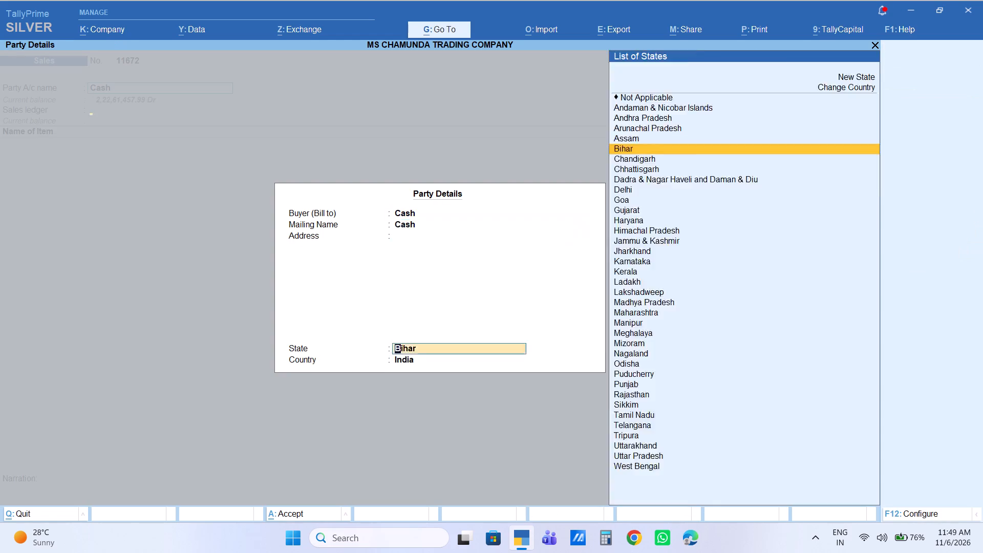
key(Return)
Add the item Surf Excel Rs10 Bag with a quantity of 1 BAG at the default rate of 1,030.00.
text(SURF)
key(Down)
key(Down)
key(Down)
key(Down)
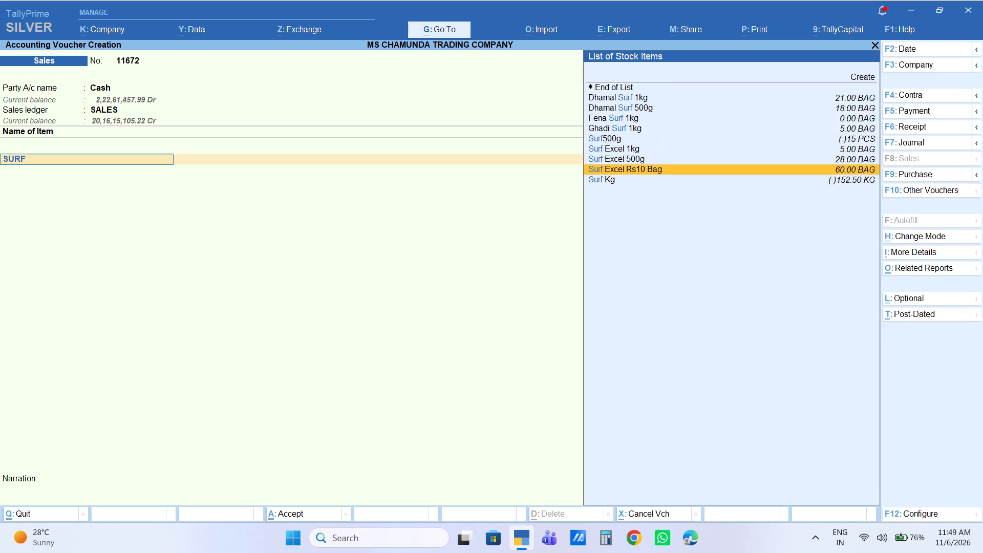
key(Return)
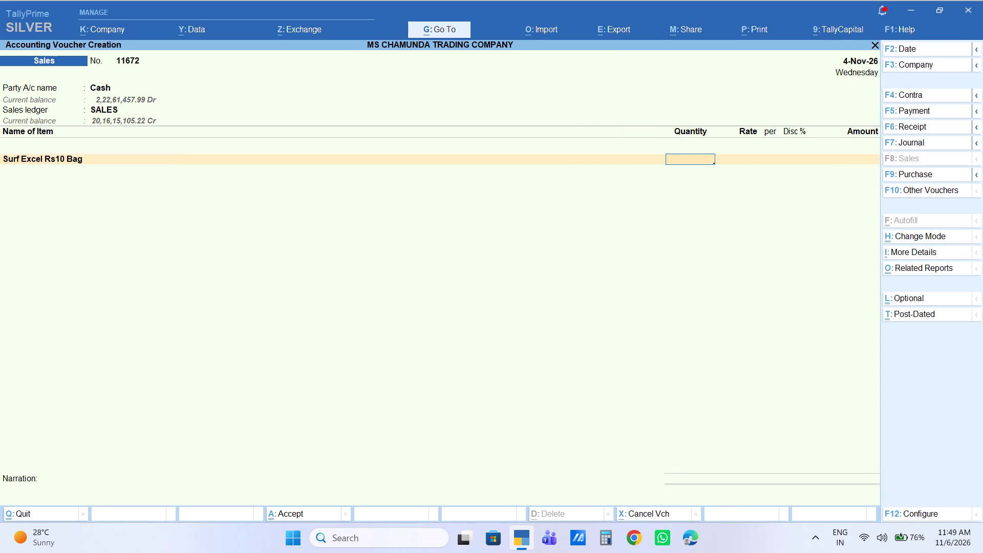
key(1)
key(Return)
key(Return)
key(Return)
key(Return)
key(Return)
key(Return)
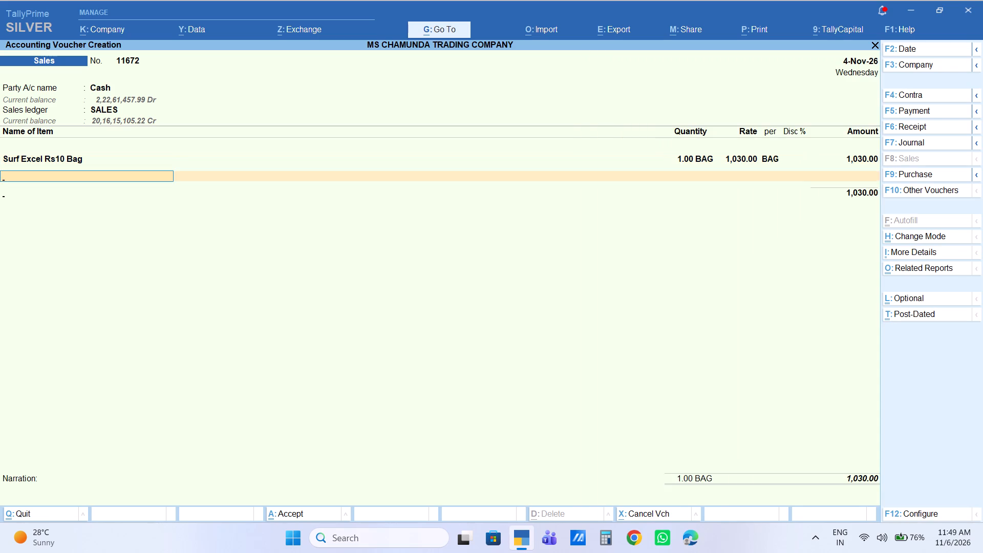
End the item list without adding any charge ledger, leave the narration blank and accept the sales voucher.
key(Return)
key(Return)
key(Return)
key(Return)
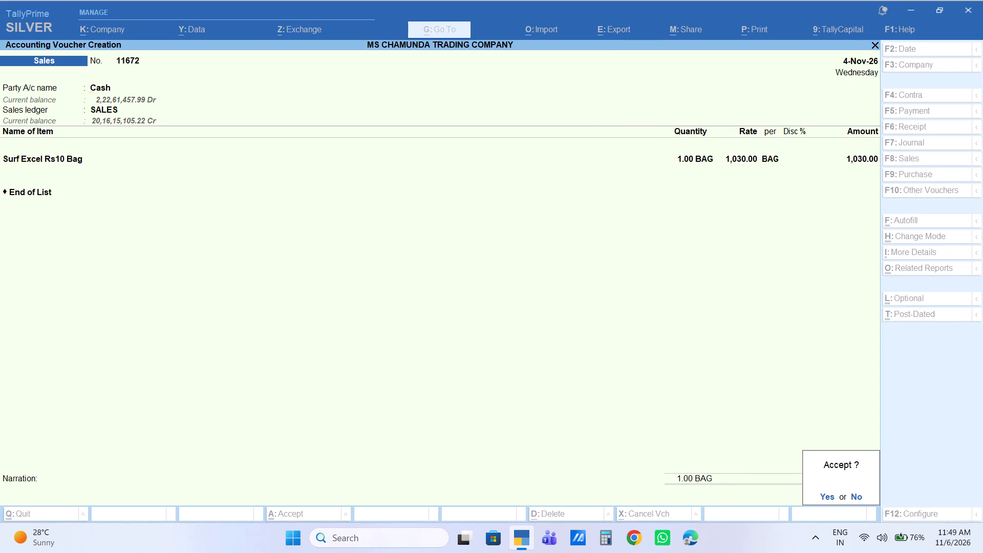
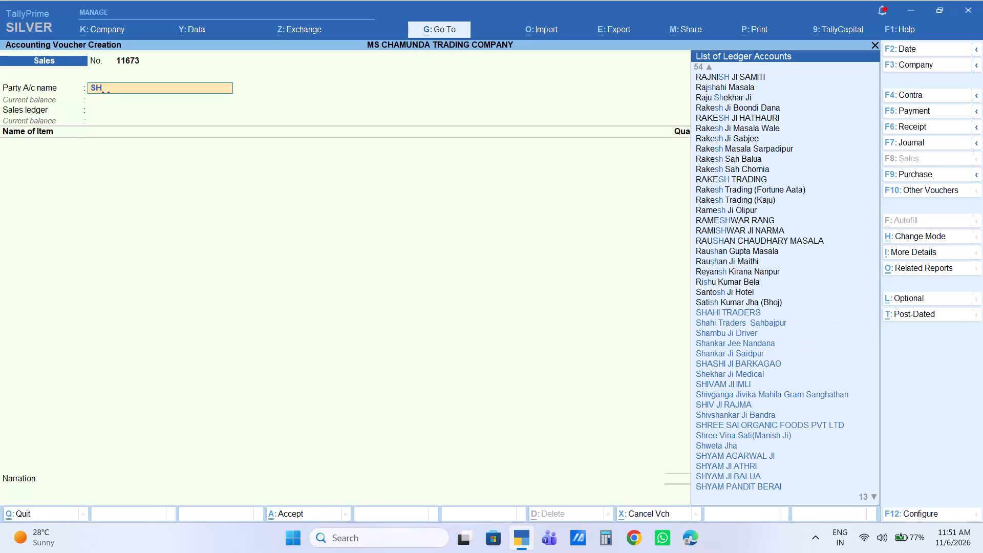
key(Escape)
key(Escape)
key(Escape)
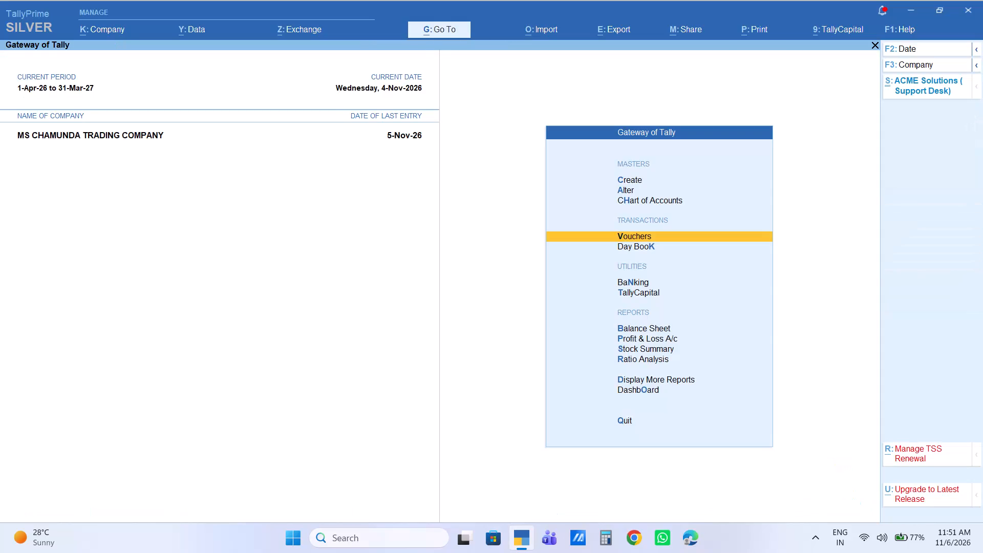
text(DALRAMBAB)
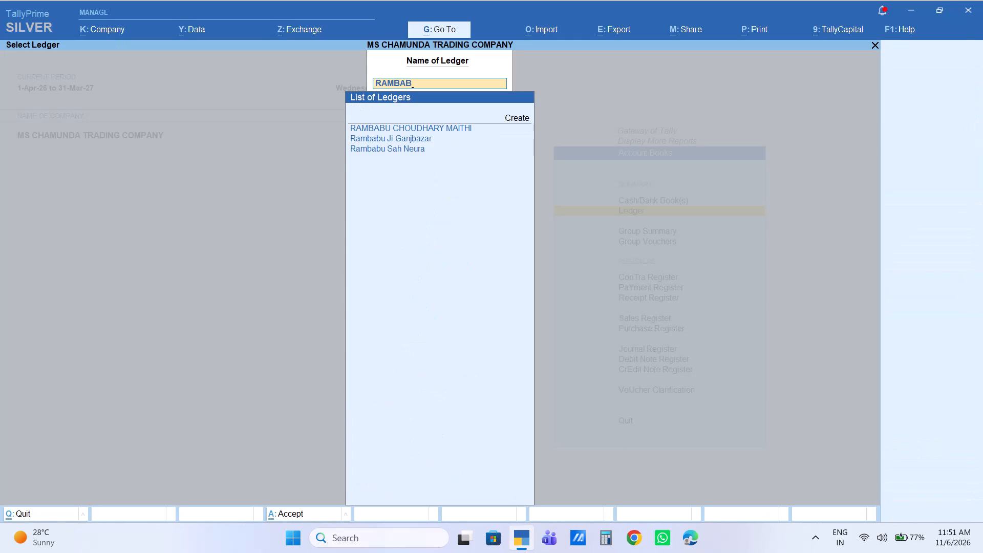
key(Down)
key(Down)
key(Return)
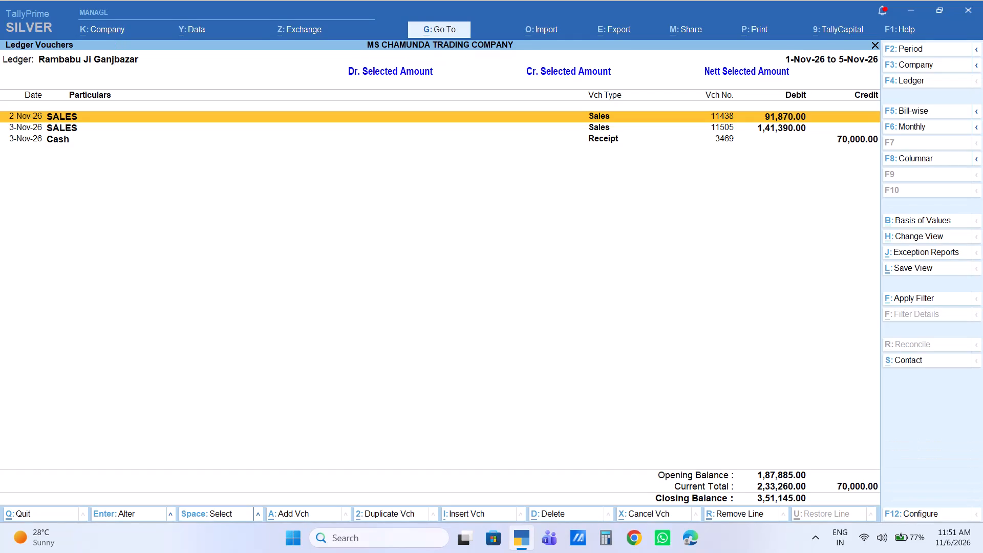
Examine the items in the ledger's sales vouchers 11438 of 2-Nov-26 and 11505 of 3-Nov-26.
key(Return)
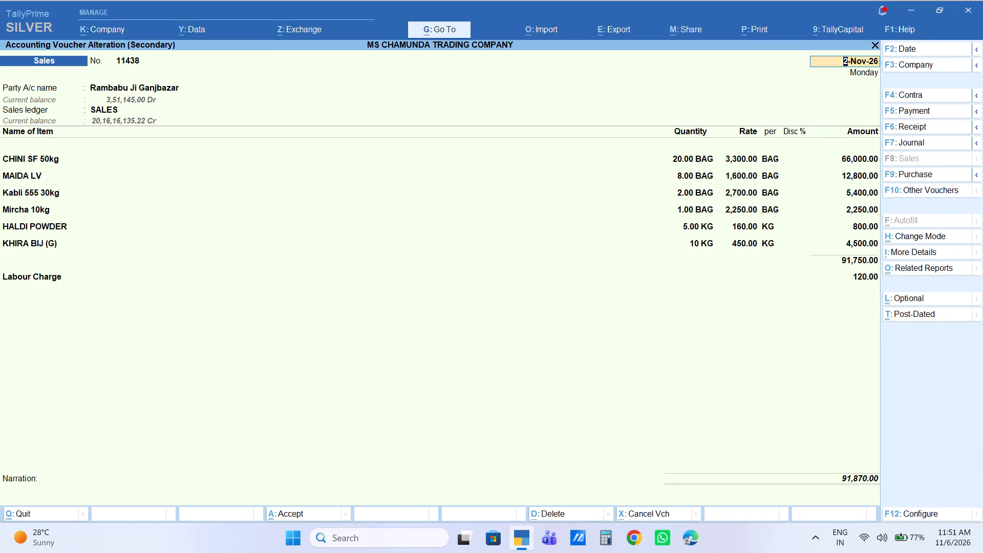
key(Escape)
key(Escape)
key(Escape)
key(Down)
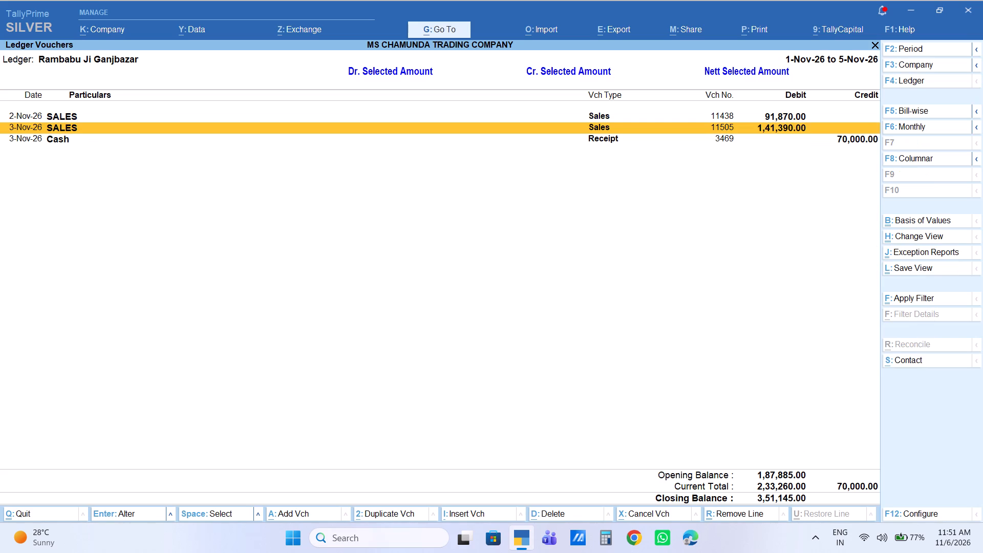
key(Return)
key(Escape)
key(Escape)
key(Escape)
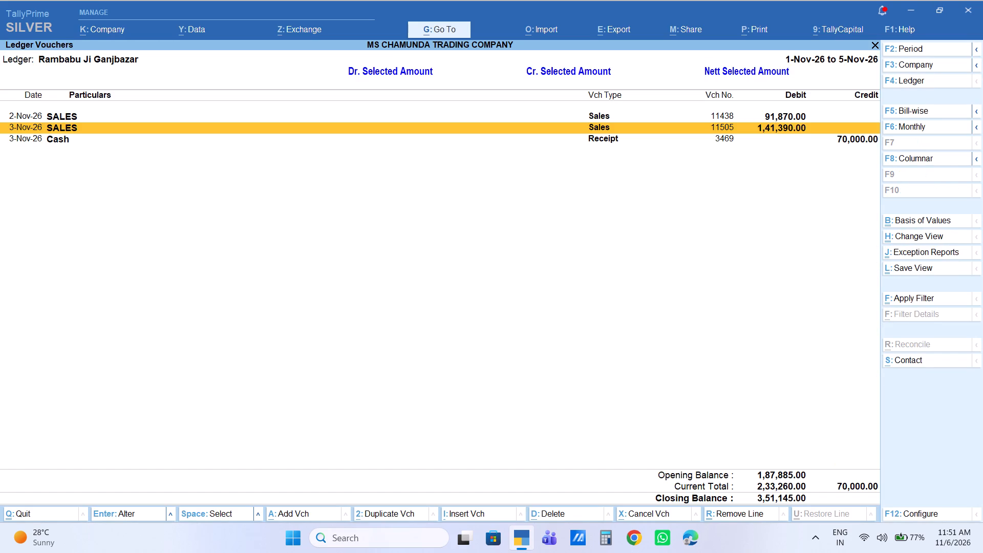
key(Up)
key(Return)
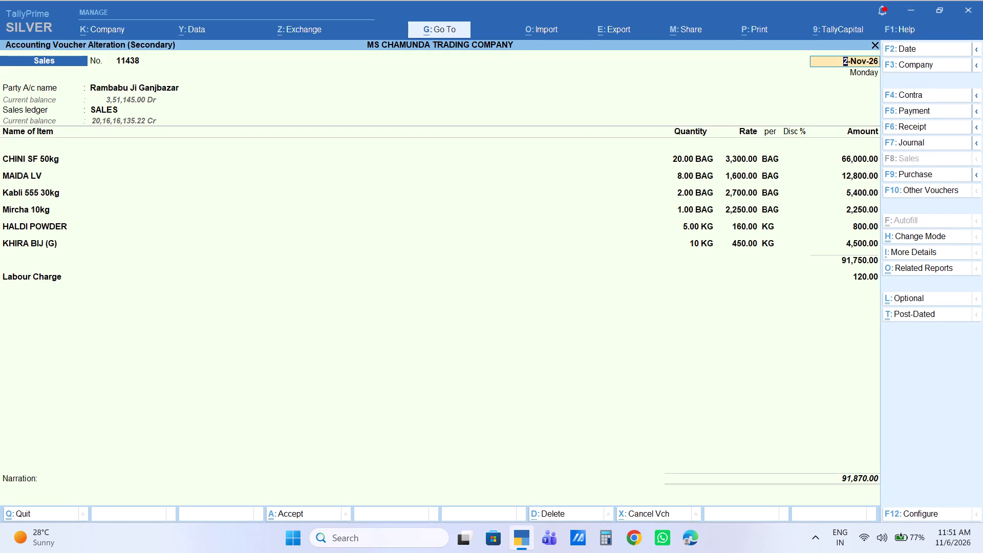
key(Escape)
key(Escape)
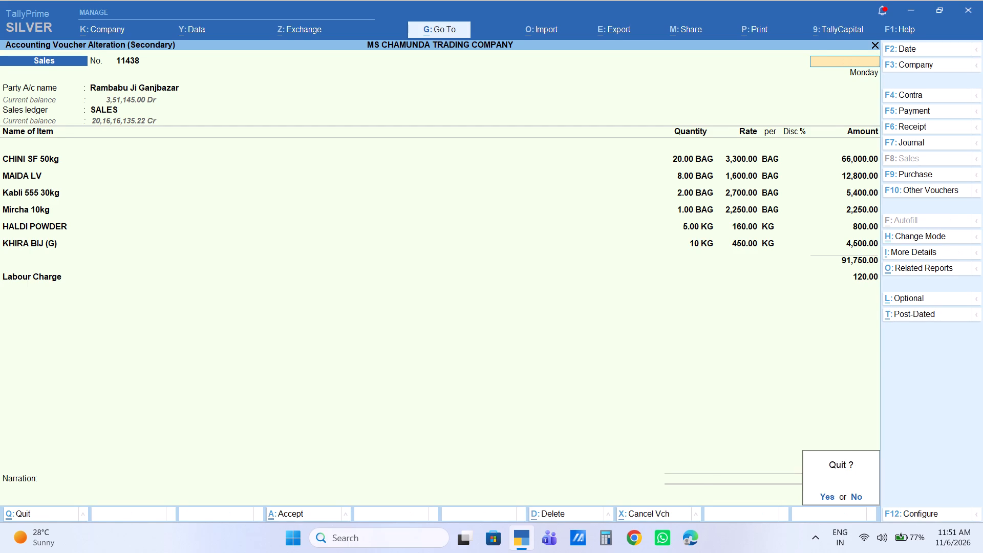
key(Escape)
key(Down)
key(Return)
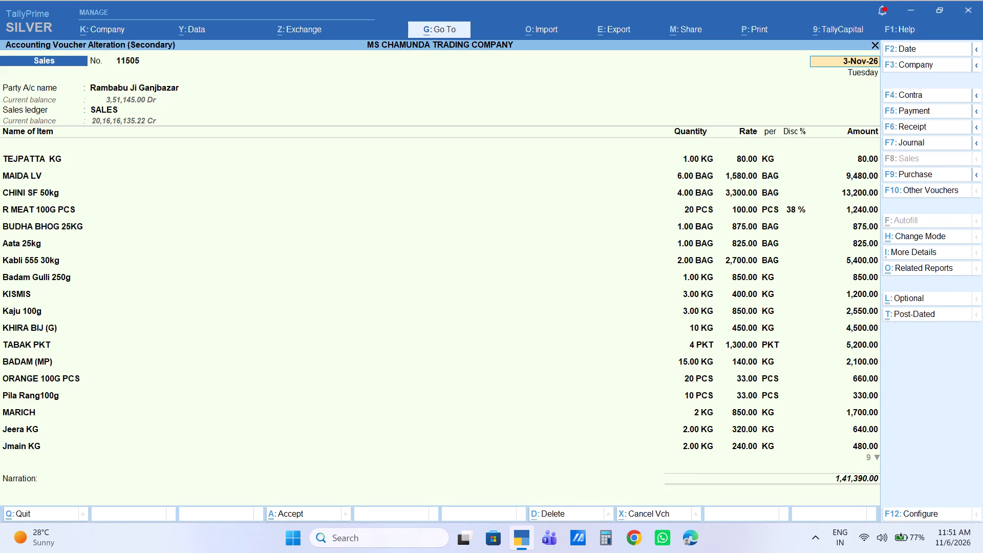
key(Escape)
key(Escape)
key(Escape)
Print sales voucher 11505 dated 3-Nov-26 with the default print settings and return to the ledger without altering it.
key(Return)
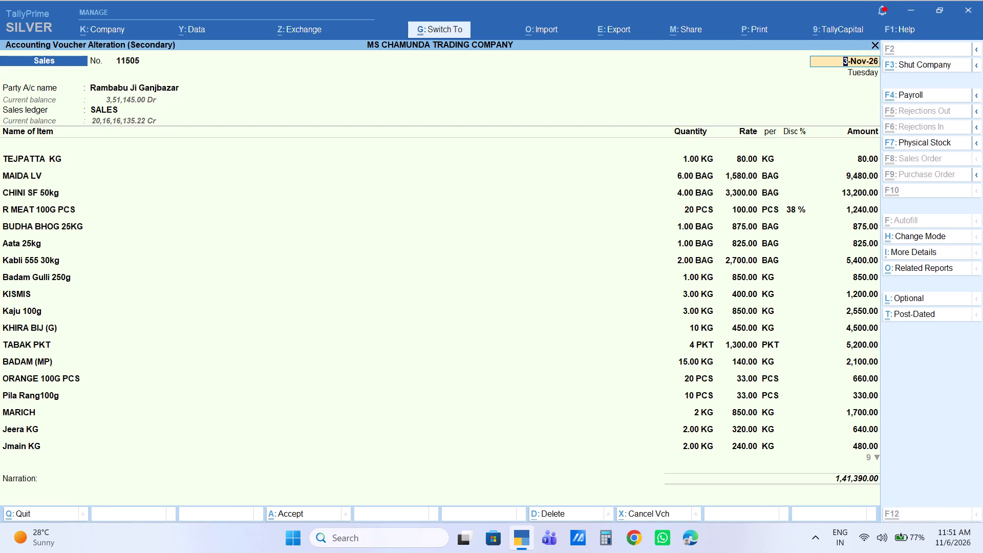
key(ctrl+p)
key(Right)
key(Return)
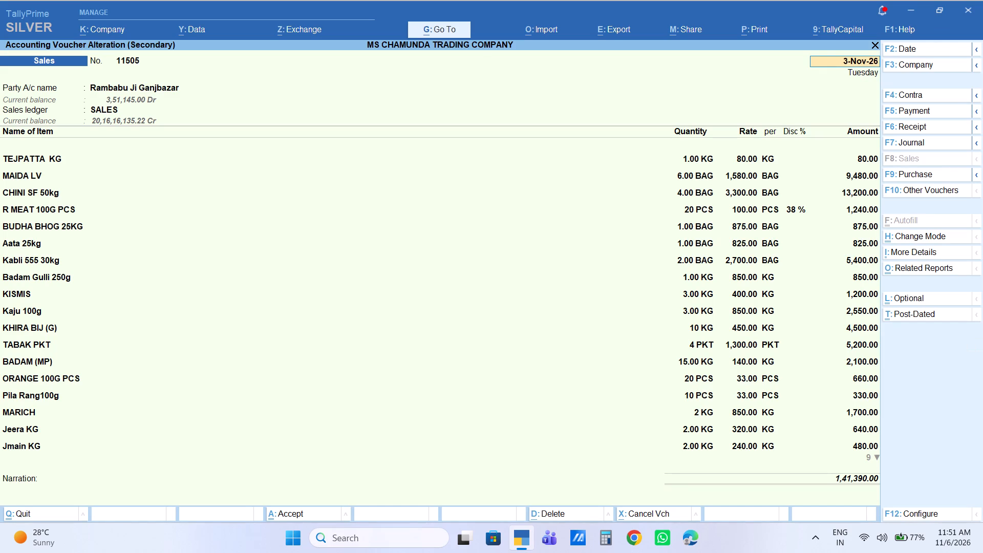
key(Escape)
key(Escape)
key(Escape)
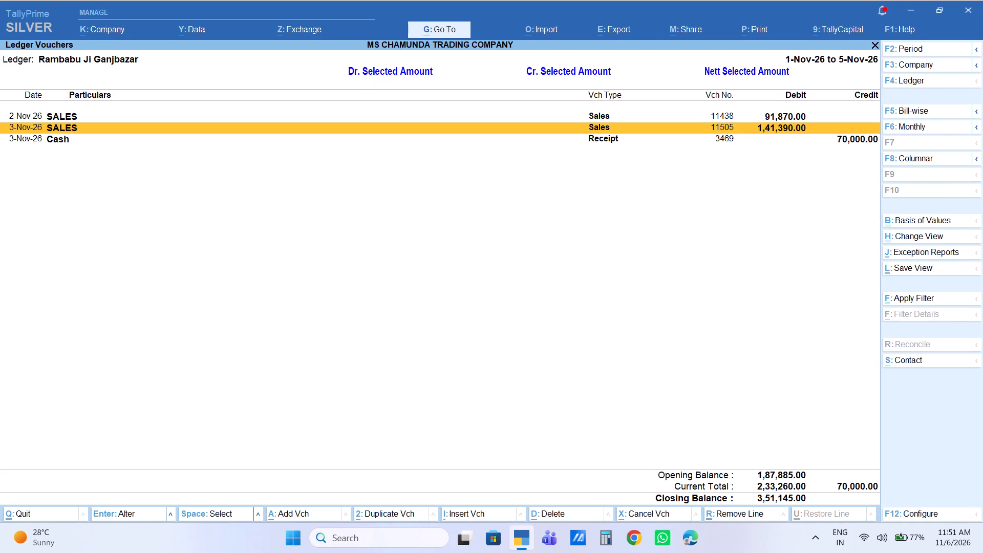
Print one copy of sales voucher 11438 dated 2-Nov-26 as an Invoice and return to the ledger without altering it.
key(Up)
key(Return)
key(ctrl+p)
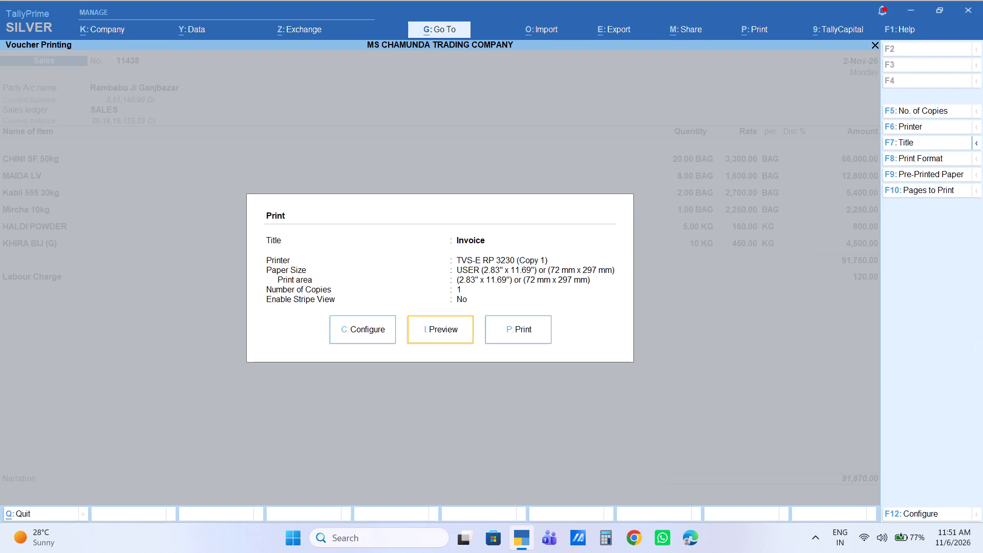
key(Right)
key(Return)
key(Escape)
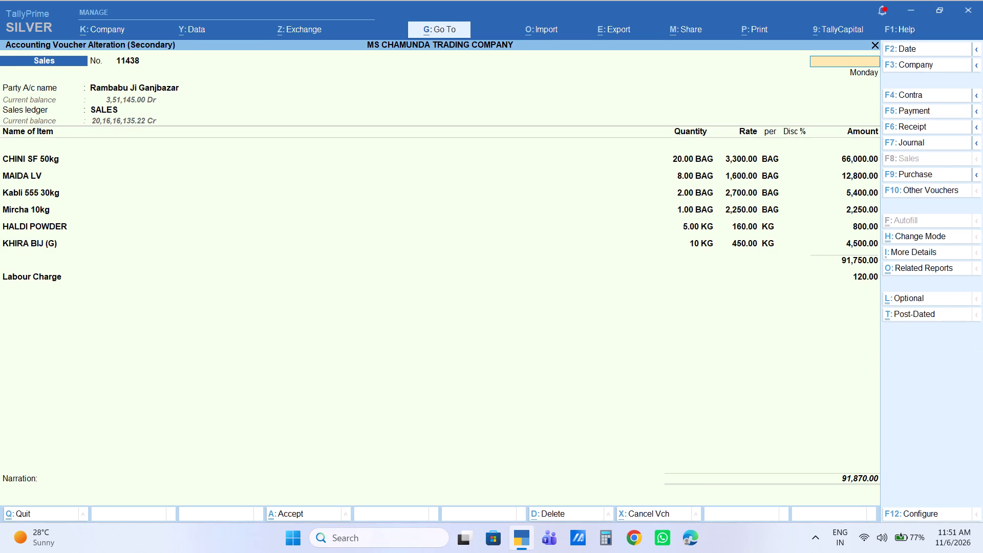
key(Escape)
key(Escape)
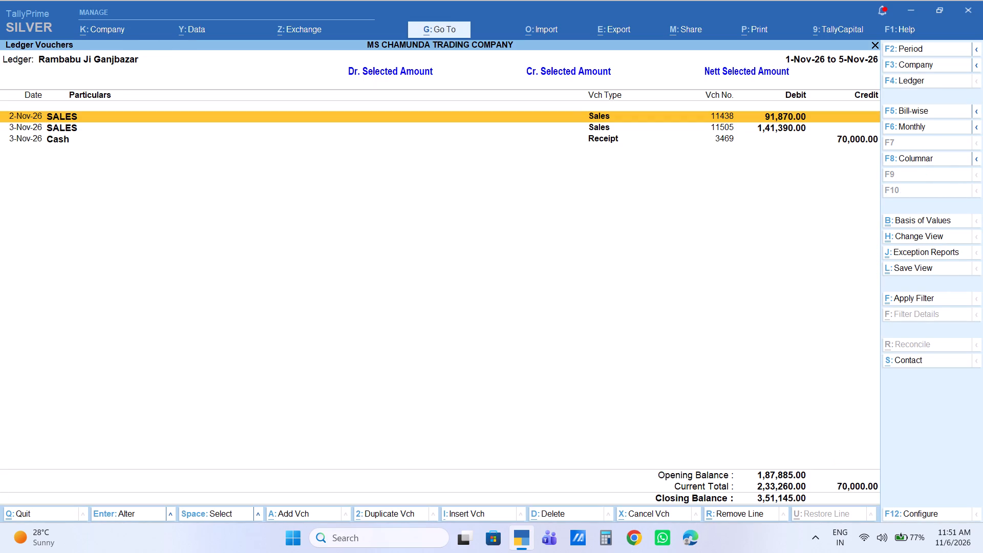
Change the ledger report's period to start from 1-Apr-26, keeping 5-Nov-26 as the end date.
key(F2)
key(space)
key(Return)
key(Return)
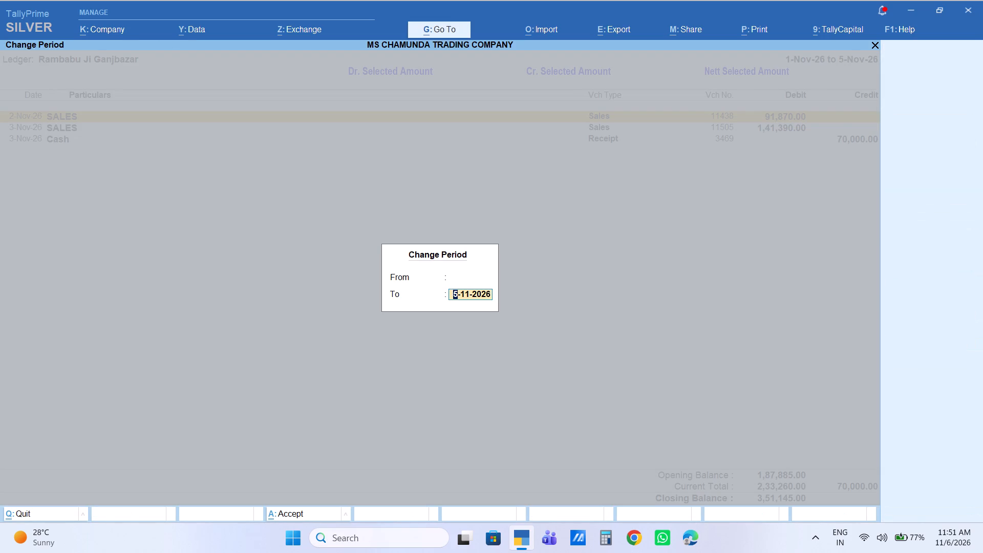
Find sales voucher 11364 dated 31-Oct-26, print one copy as an Invoice and return to the ledger without altering it.
key(Down)
key(Down)
key(Down)
key(Down)
key(Down)
key(Down)
key(Down)
key(Down)
key(Down)
key(Down)
key(Down)
key(Down)
key(Down)
key(Down)
key(Down)
key(Down)
key(Down)
key(Down)
key(Down)
key(Down)
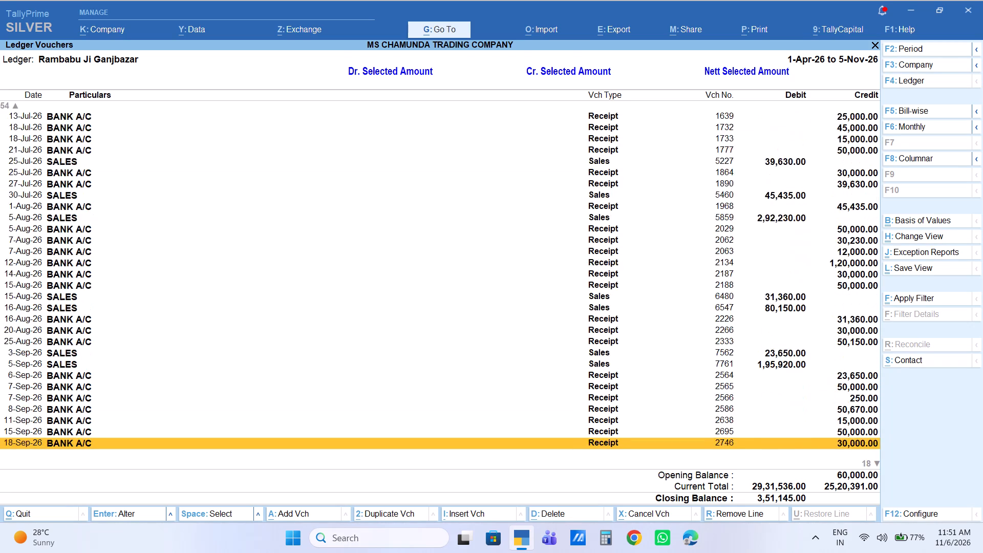
key(Up)
key(Up)
key(Up)
key(Up)
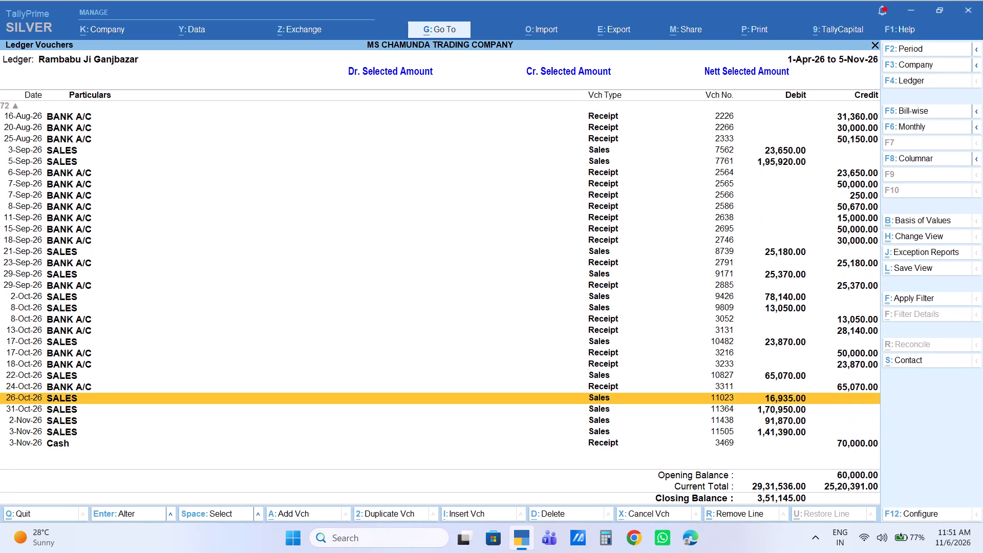
key(Down)
key(Down)
key(Up)
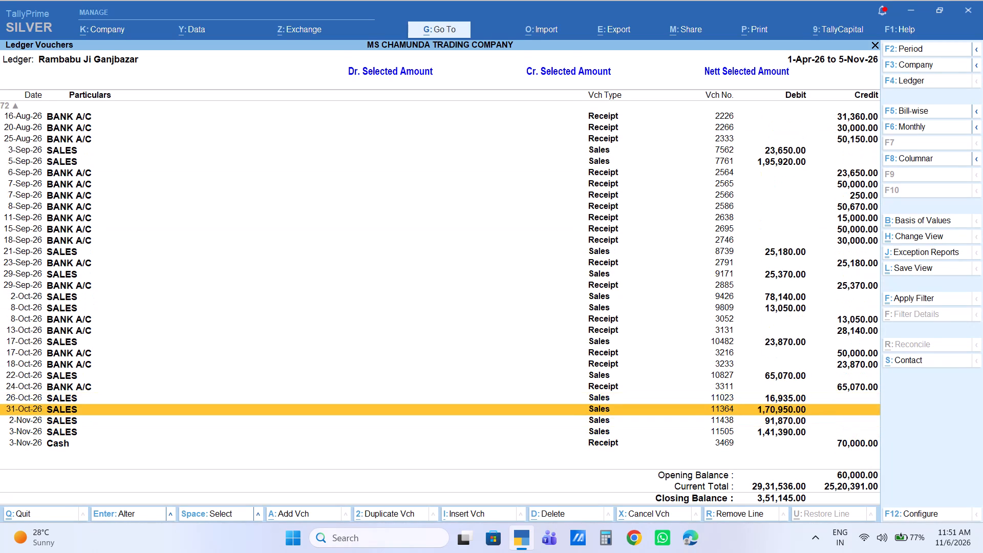
key(Return)
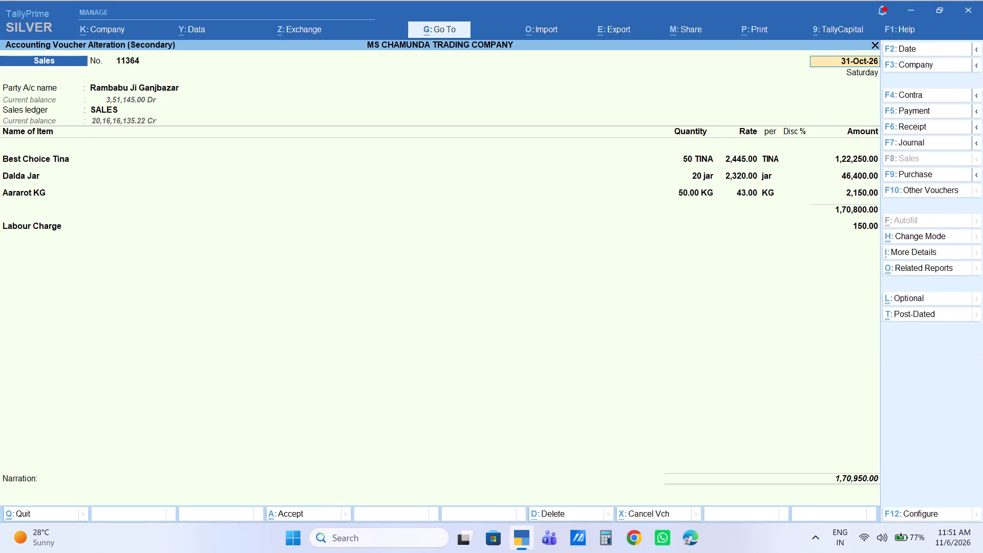
key(ctrl+p)
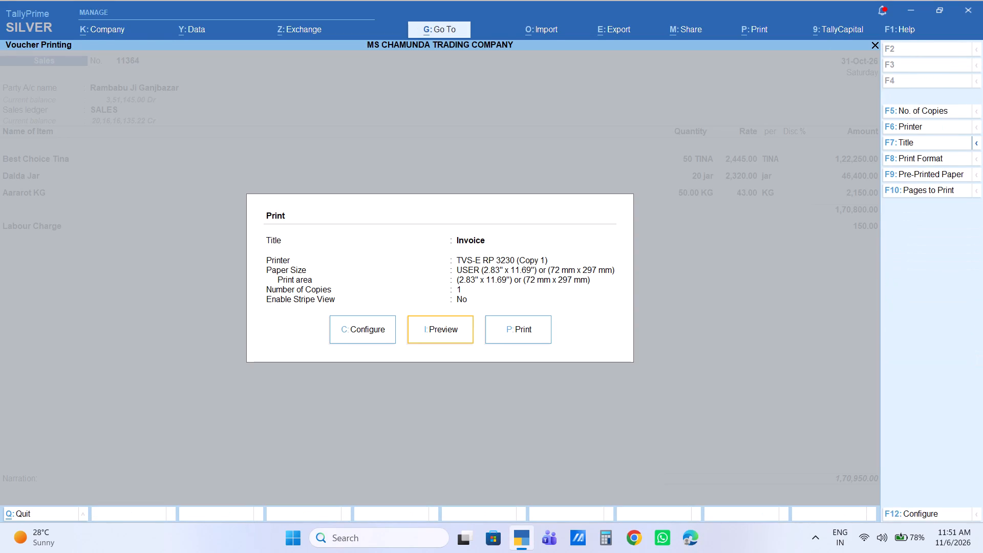
key(Right)
key(Return)
key(Escape)
key(Escape)
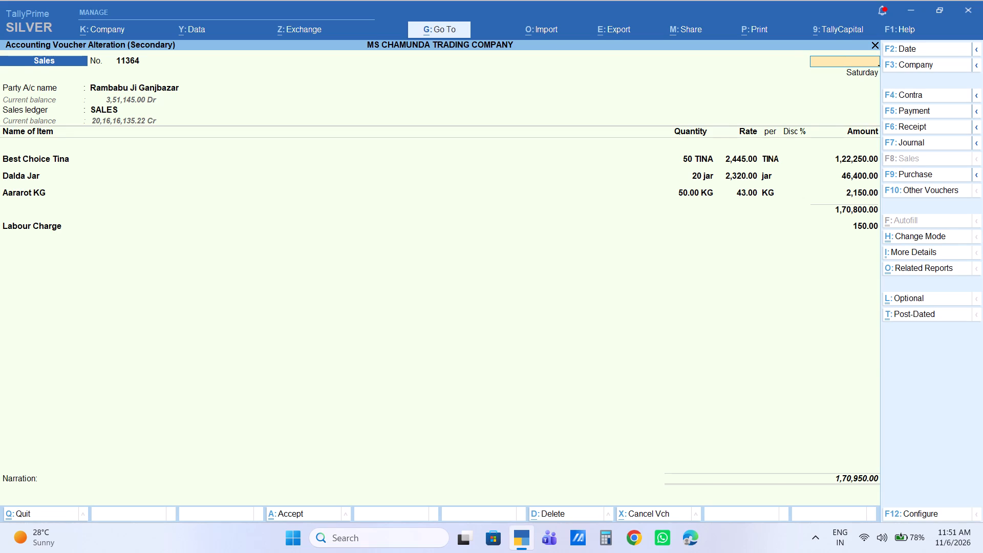
key(Escape)
Select the 26-Oct-26 sales voucher 11023 in the ledger.
key(Up)
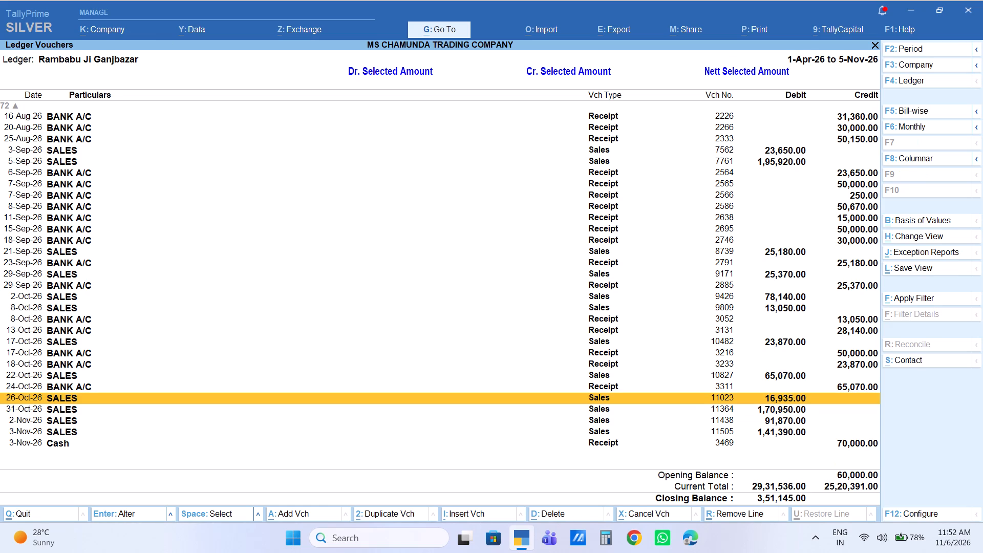
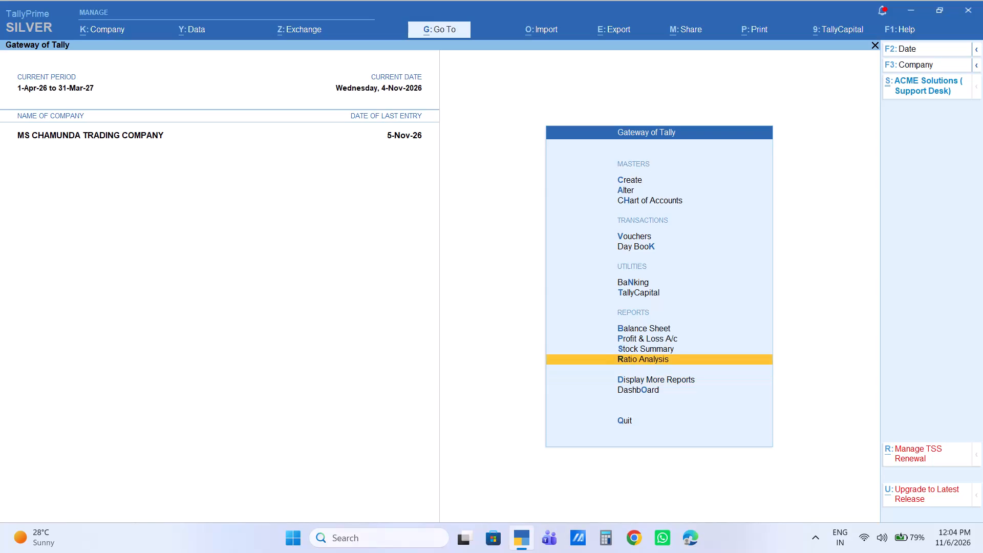
Start a new sales voucher with Cash as the party account, keeping the default party details and SALES as the sales ledger.
key(Up)
key(Up)
key(Up)
key(Up)
key(Up)
key(Up)
key(Up)
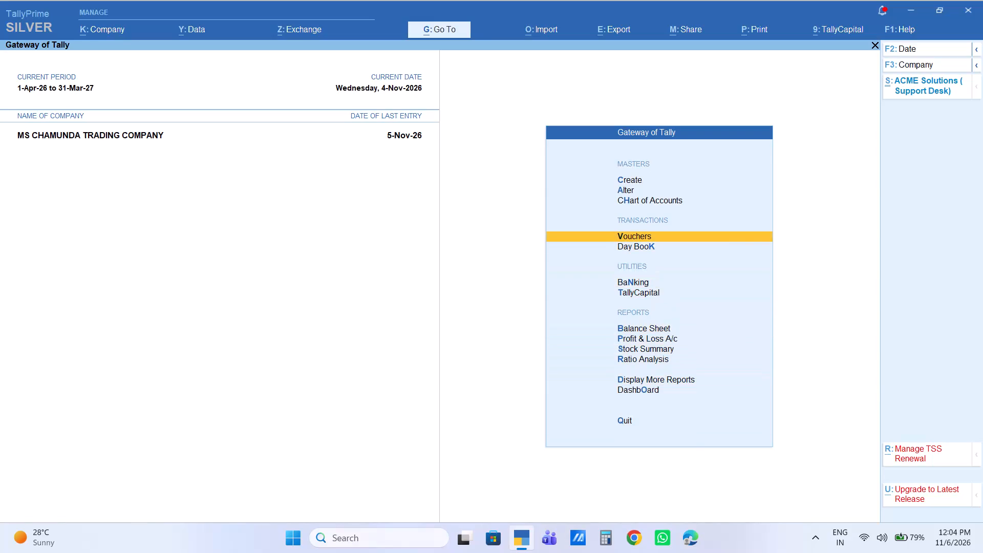
key(Return)
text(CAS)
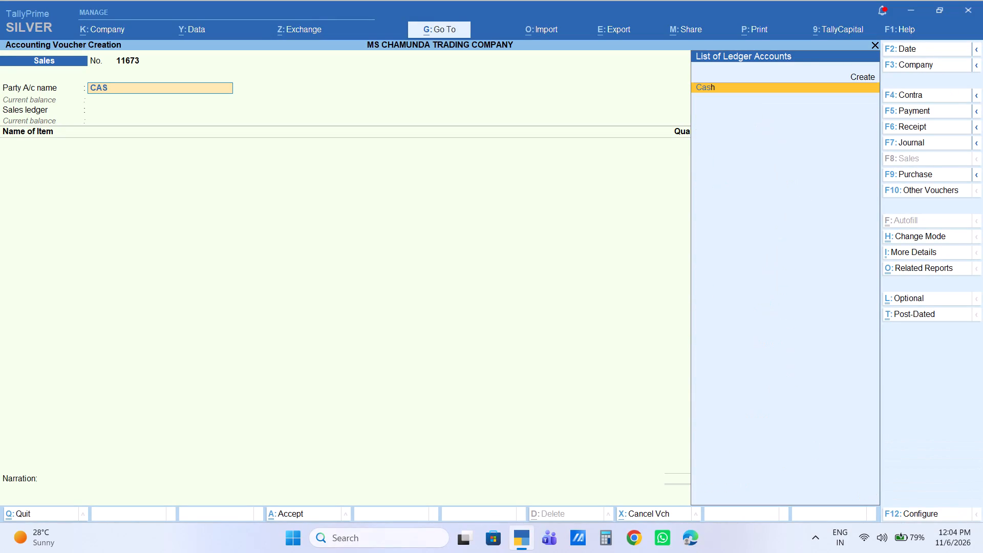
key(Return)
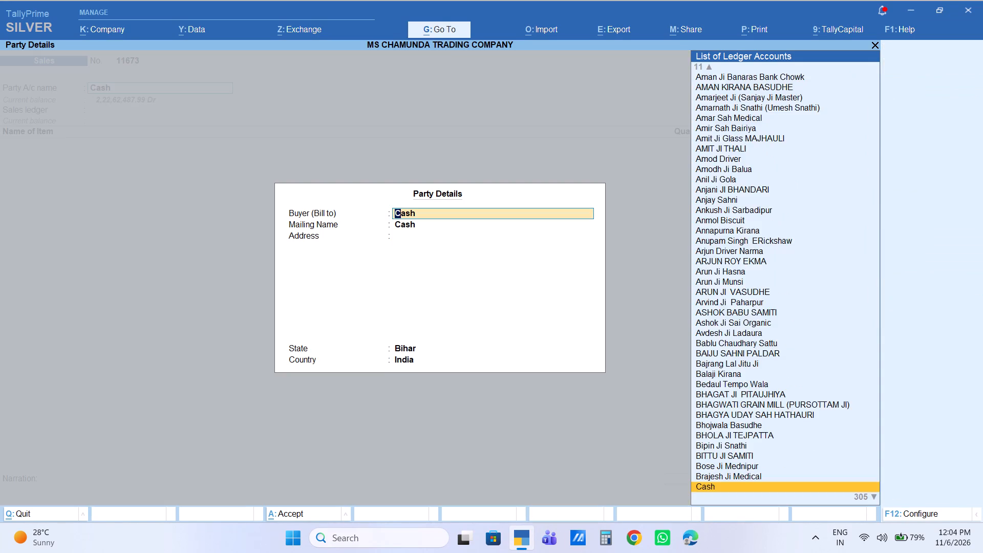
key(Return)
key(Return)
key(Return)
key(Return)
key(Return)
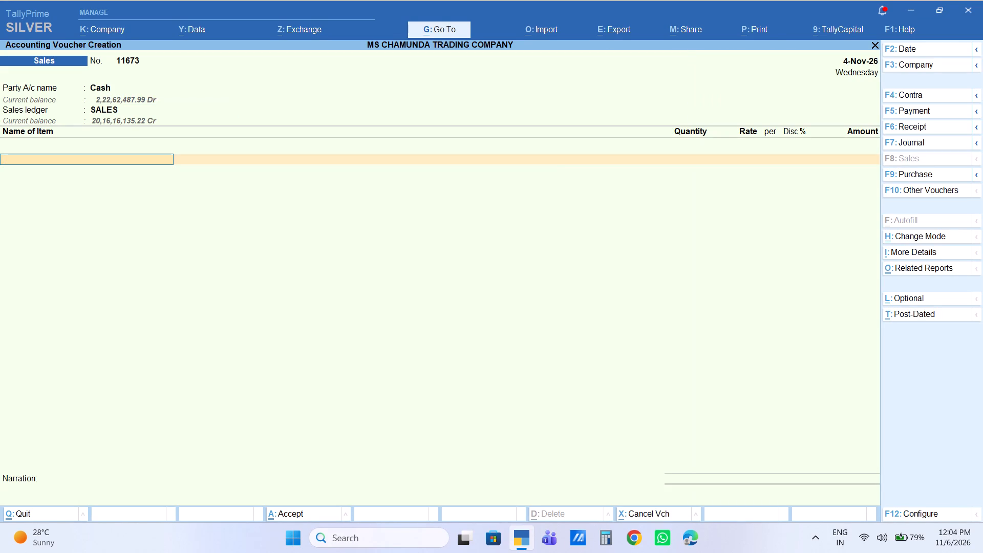
Open the date of the new cash sales voucher for editing.
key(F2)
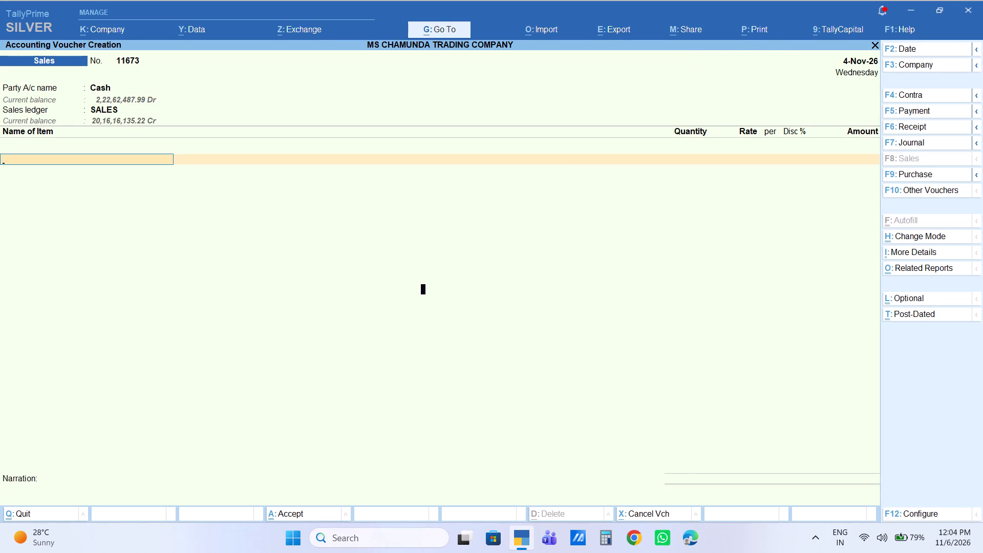
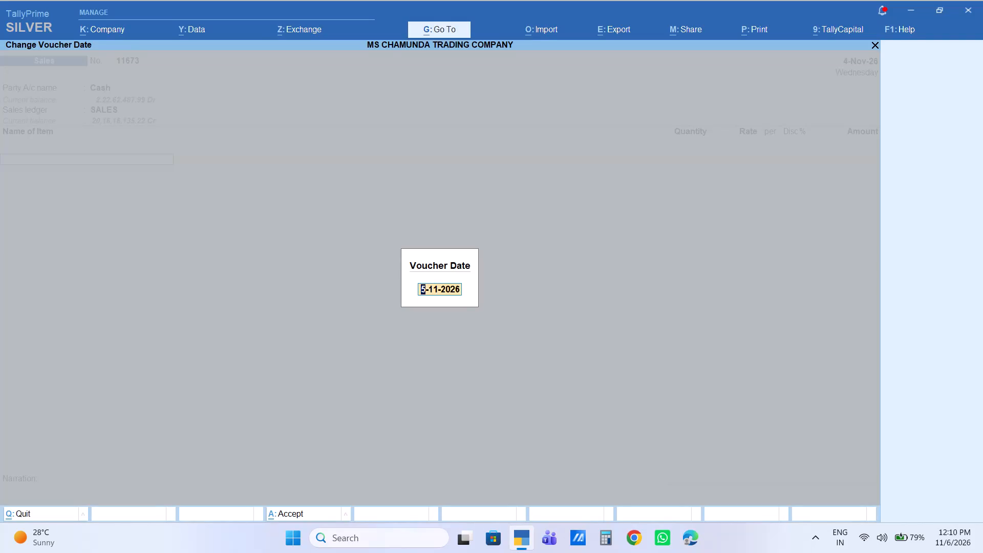
Set the cash sales voucher's date to 5-11-2026.
key(Return)
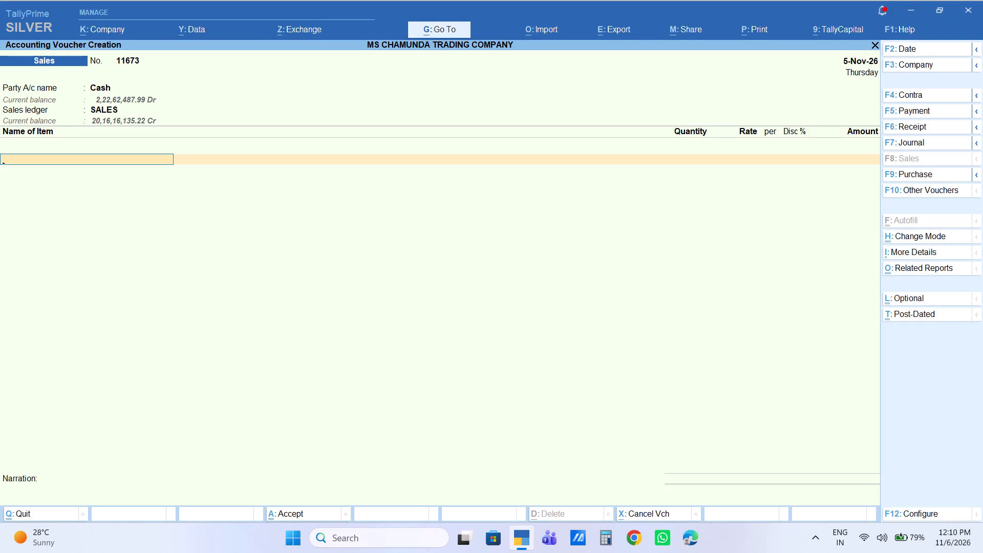
Reopen the Cash party details and enter the customer's name as the new buyer, keeping the remaining details and the SALES ledger.
key(BackSpace)
key(BackSpace)
key(Return)
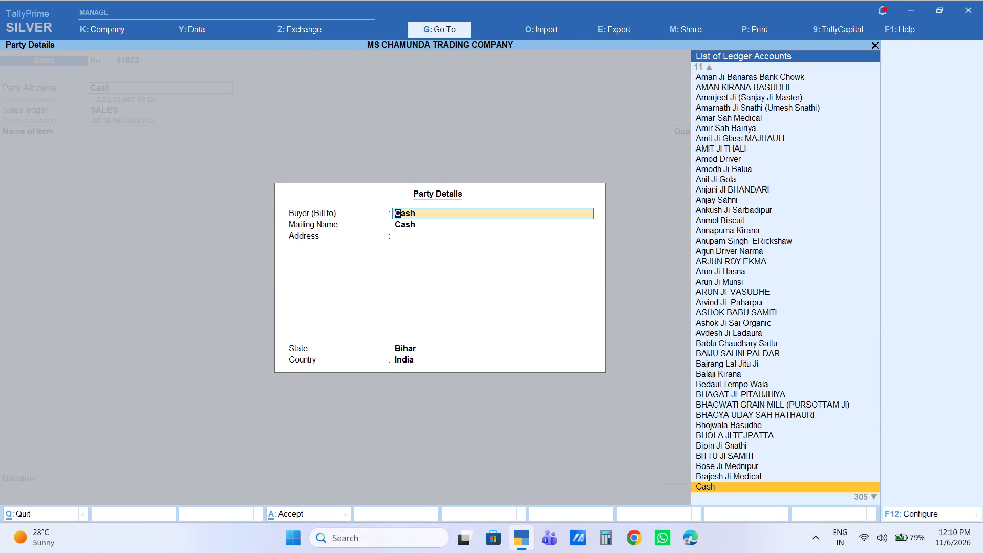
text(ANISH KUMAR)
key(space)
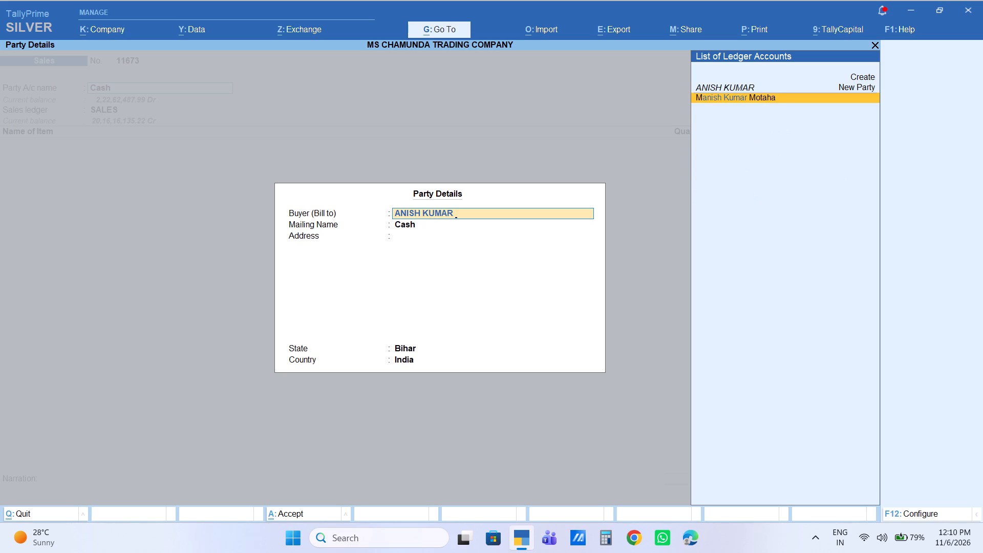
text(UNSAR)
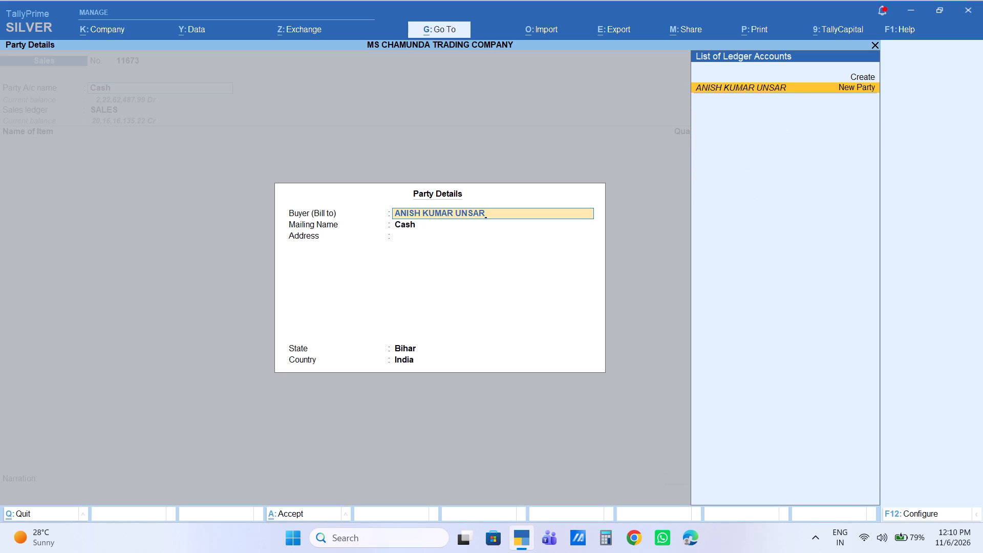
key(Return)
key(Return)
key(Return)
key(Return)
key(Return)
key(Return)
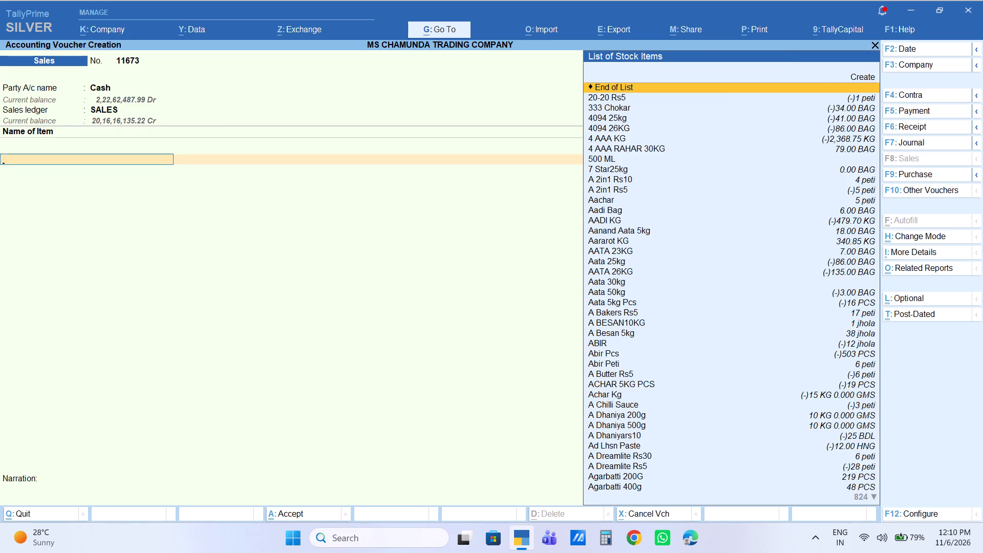
Add 6 bags of SONAMOTI 20kg to the voucher at the default rate.
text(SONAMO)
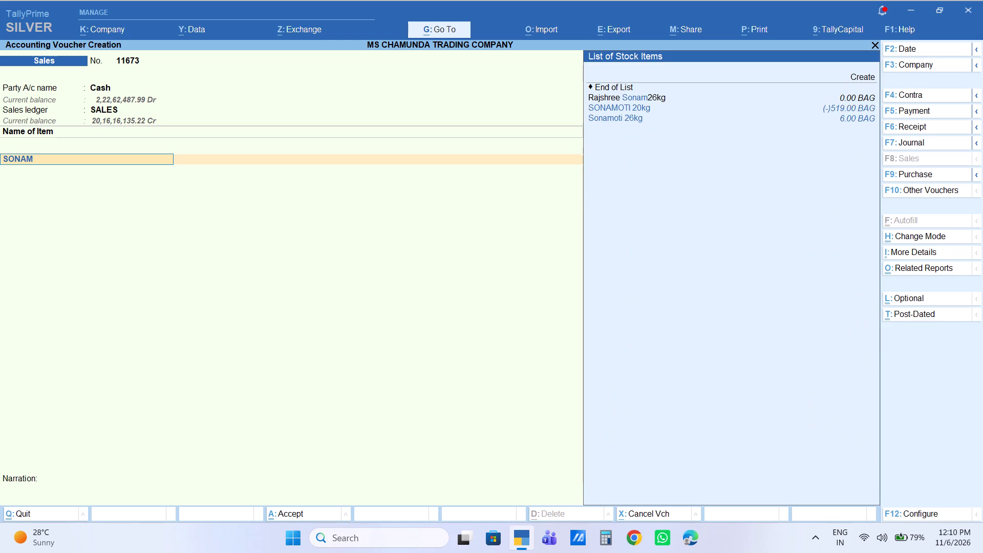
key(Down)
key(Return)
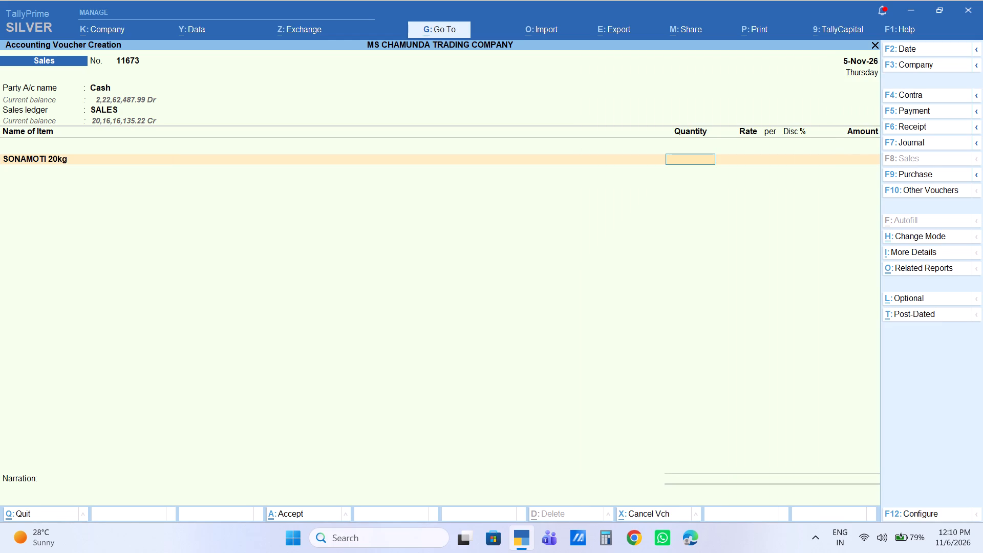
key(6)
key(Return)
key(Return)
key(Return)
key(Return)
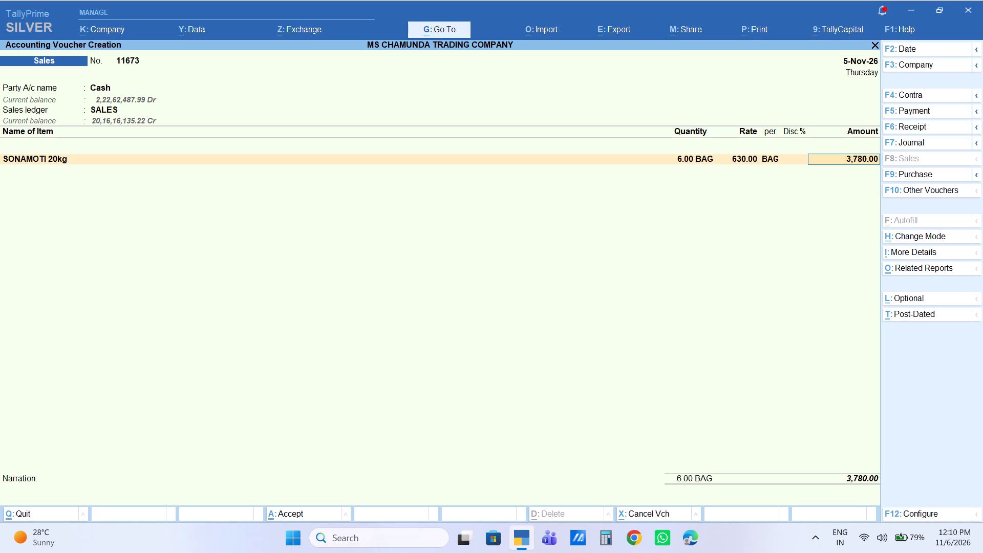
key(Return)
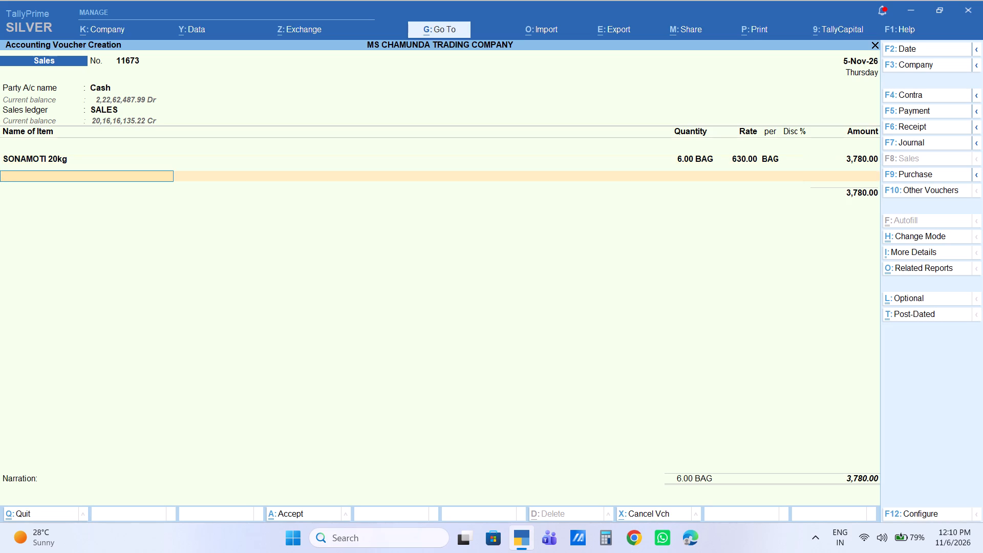
Add 4 bags of GORANGA GOLD 26kg to the voucher and set the line amount to 5,160.
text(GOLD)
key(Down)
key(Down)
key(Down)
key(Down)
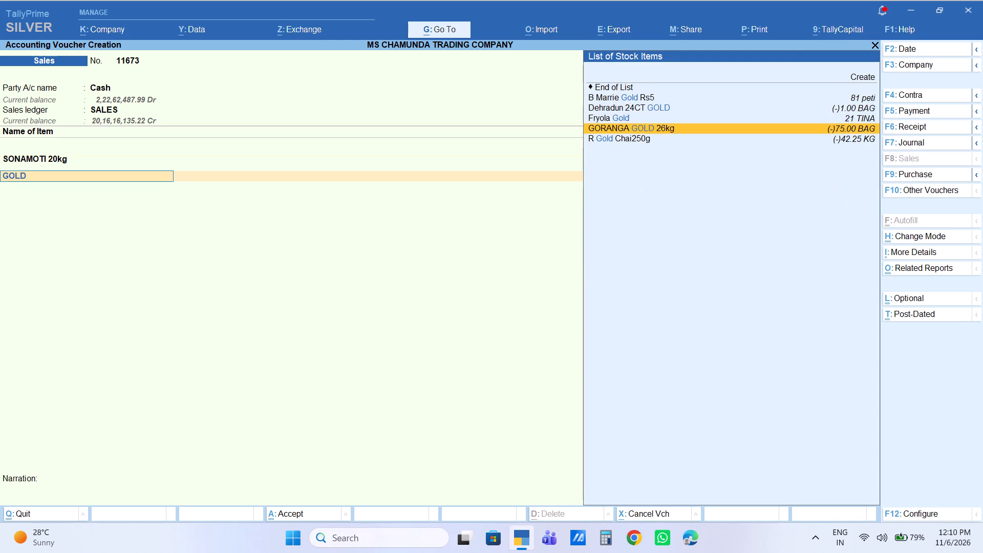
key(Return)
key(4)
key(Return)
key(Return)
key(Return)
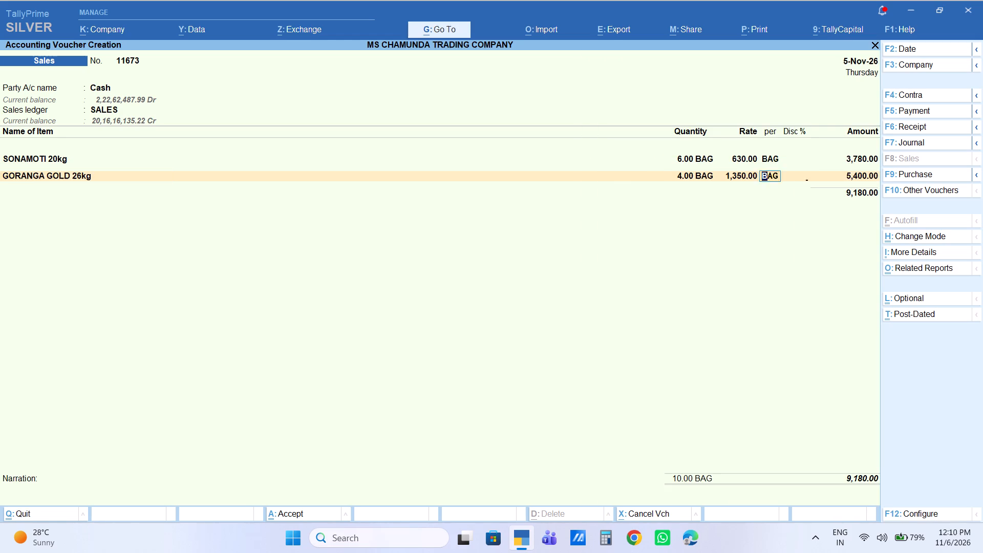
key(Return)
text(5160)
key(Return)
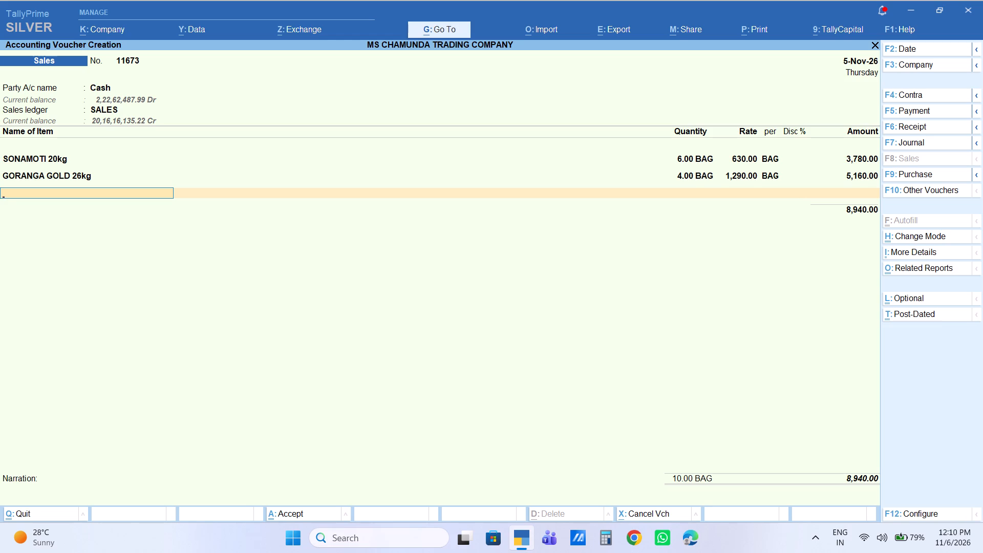
Add 1 peti of HATHI 1L to the voucher at the default rate.
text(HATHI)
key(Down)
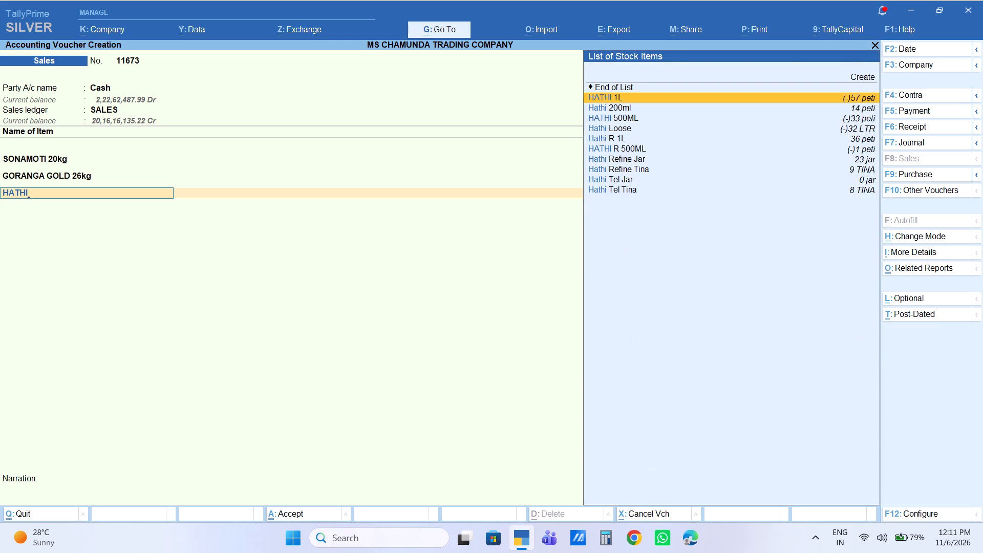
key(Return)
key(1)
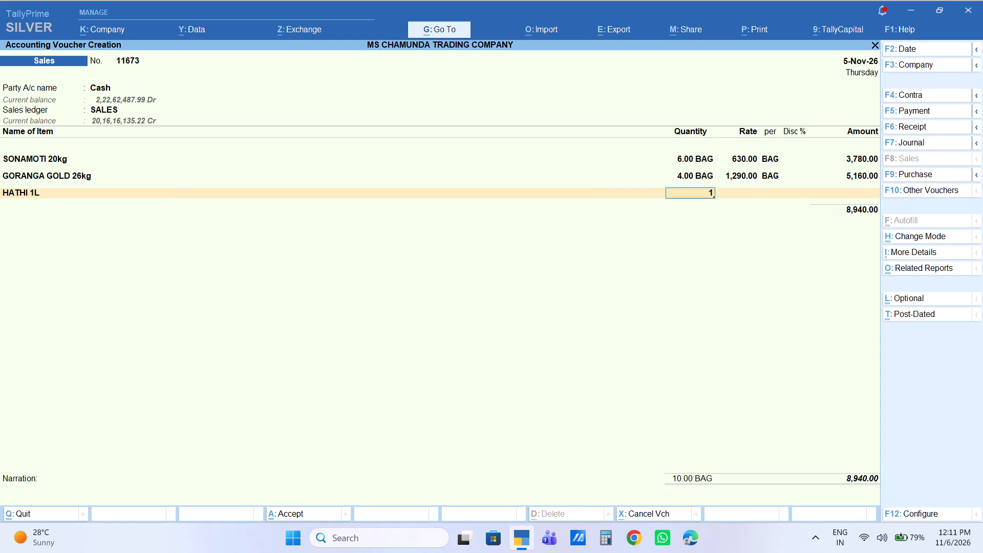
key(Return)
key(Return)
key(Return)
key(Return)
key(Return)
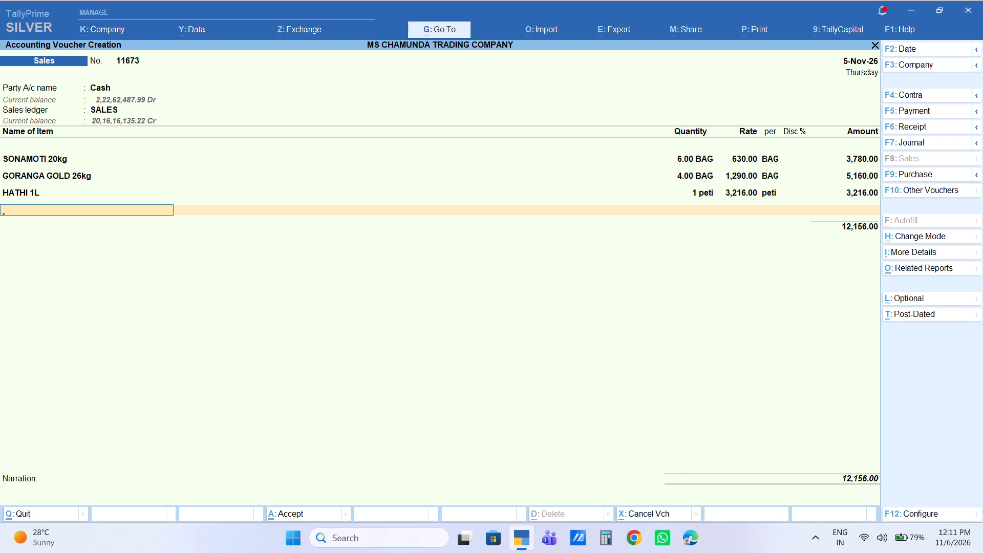
Add 1 peti of HATHI 500ML to the voucher at the default rate.
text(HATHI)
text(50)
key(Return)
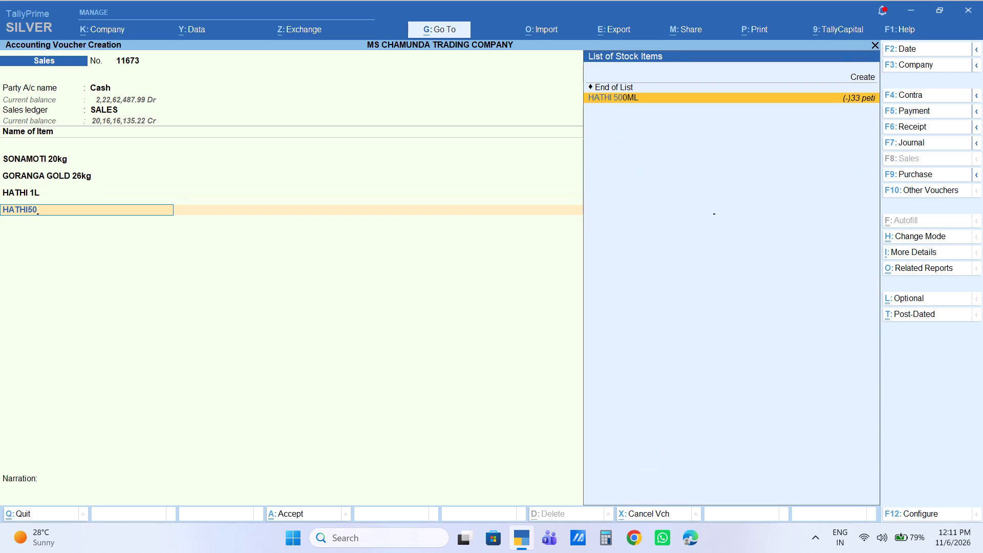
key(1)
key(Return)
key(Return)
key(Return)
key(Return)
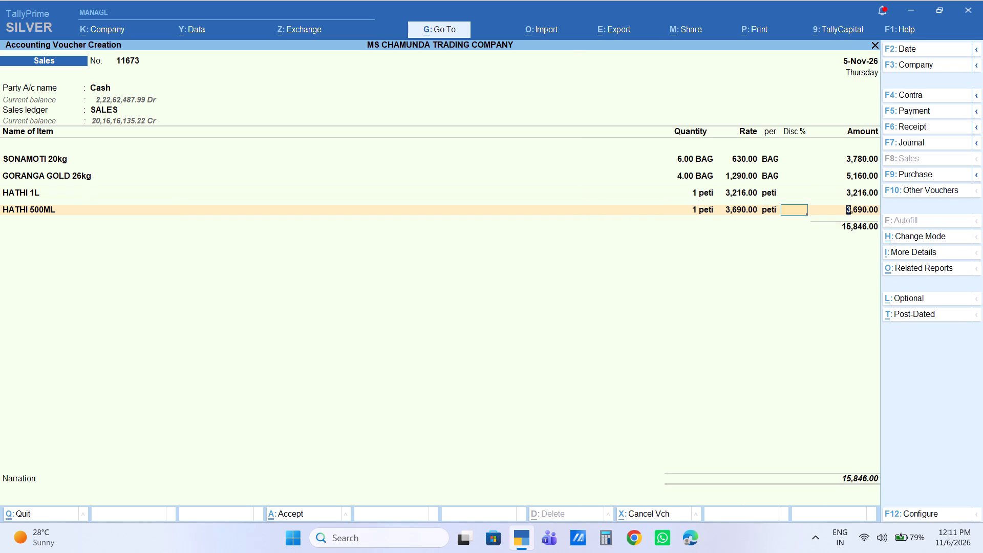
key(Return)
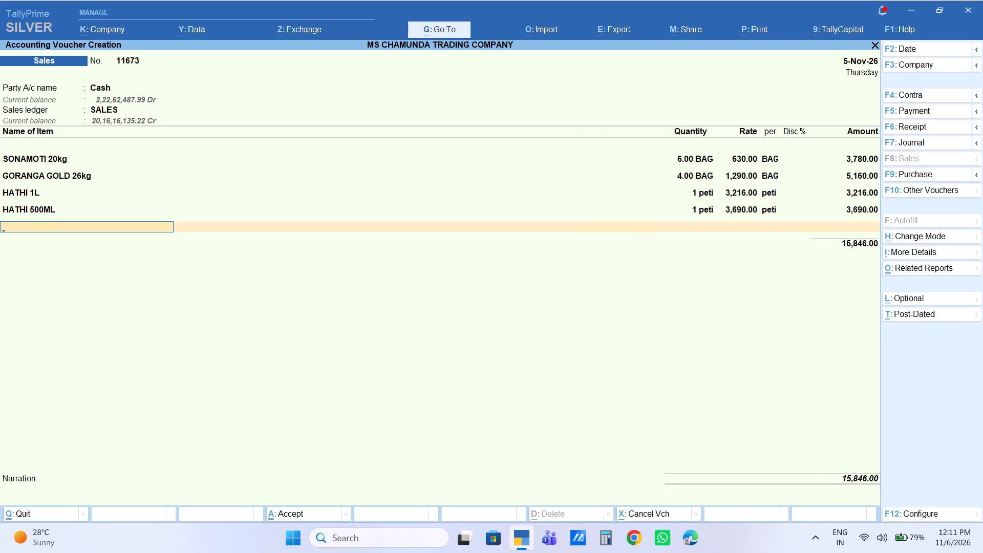
Add 1 bag of CHANA 30KG to the voucher at the default rate.
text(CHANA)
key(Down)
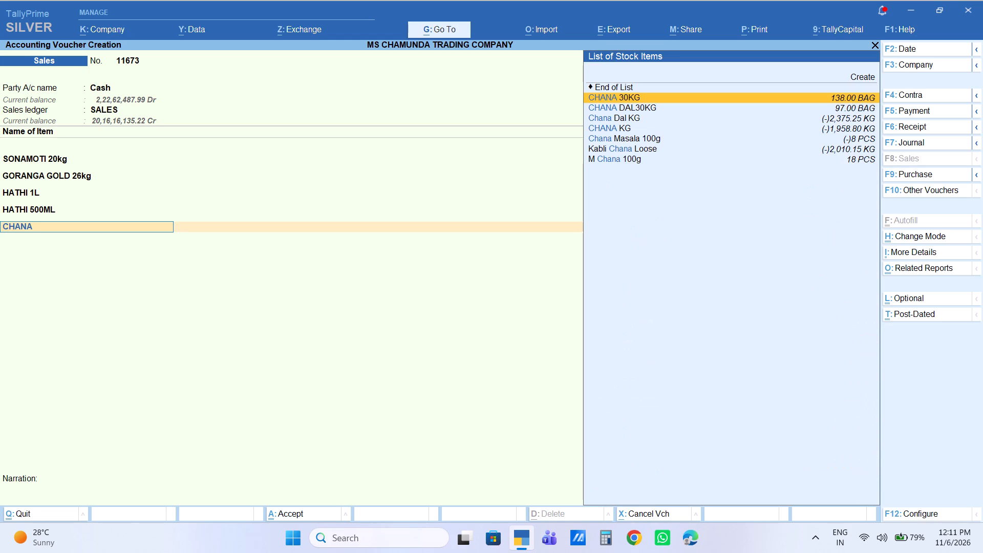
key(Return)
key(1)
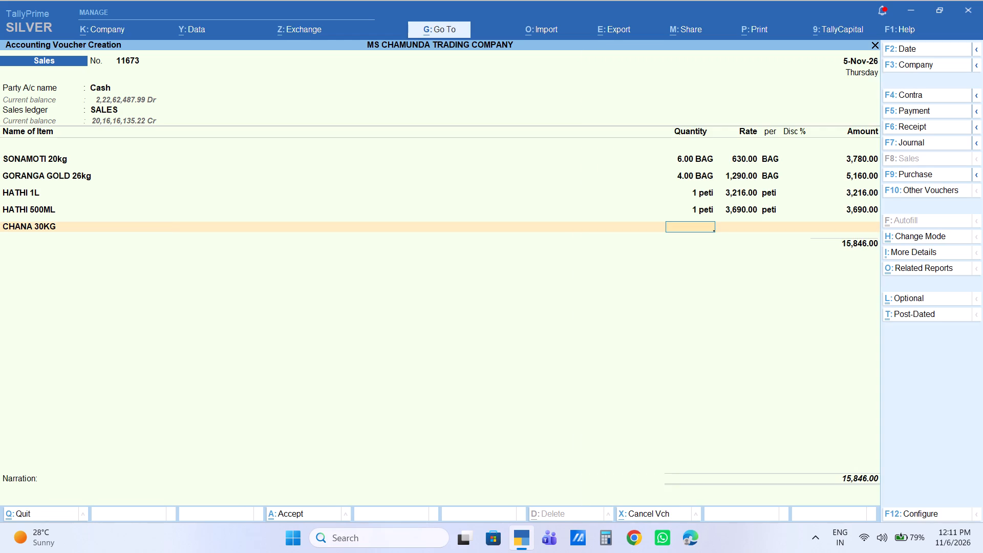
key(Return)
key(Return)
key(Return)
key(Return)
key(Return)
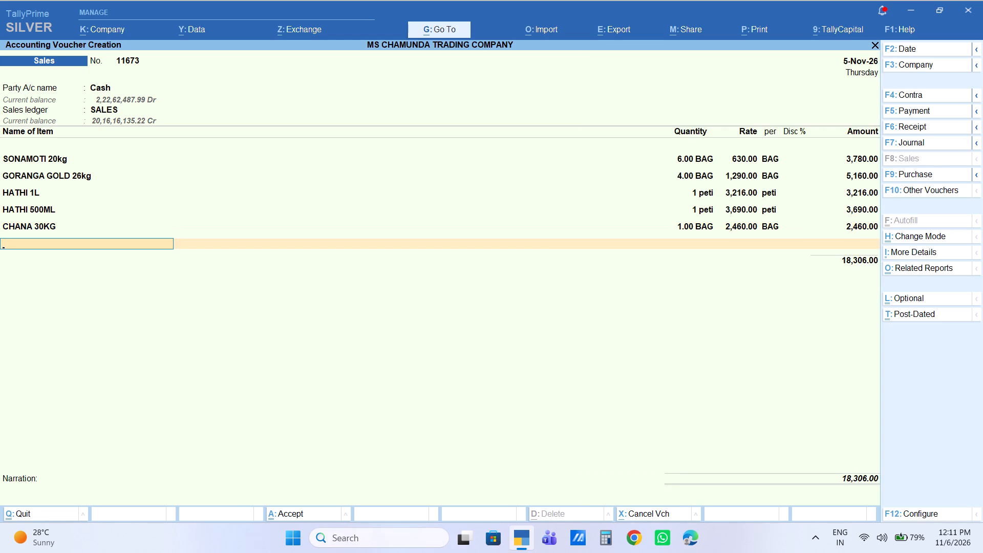
Add 1 bag of CHURA 23KG to the voucher at the default rate.
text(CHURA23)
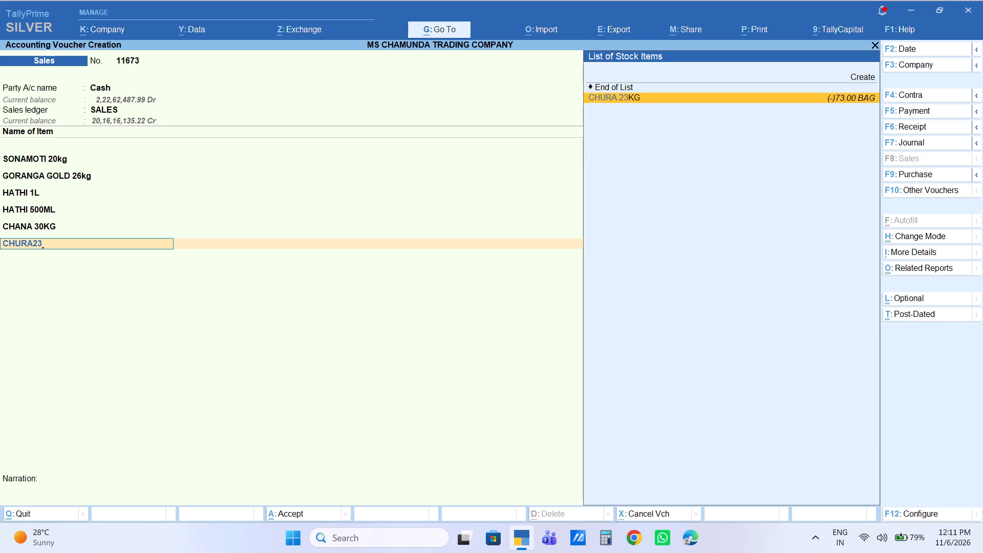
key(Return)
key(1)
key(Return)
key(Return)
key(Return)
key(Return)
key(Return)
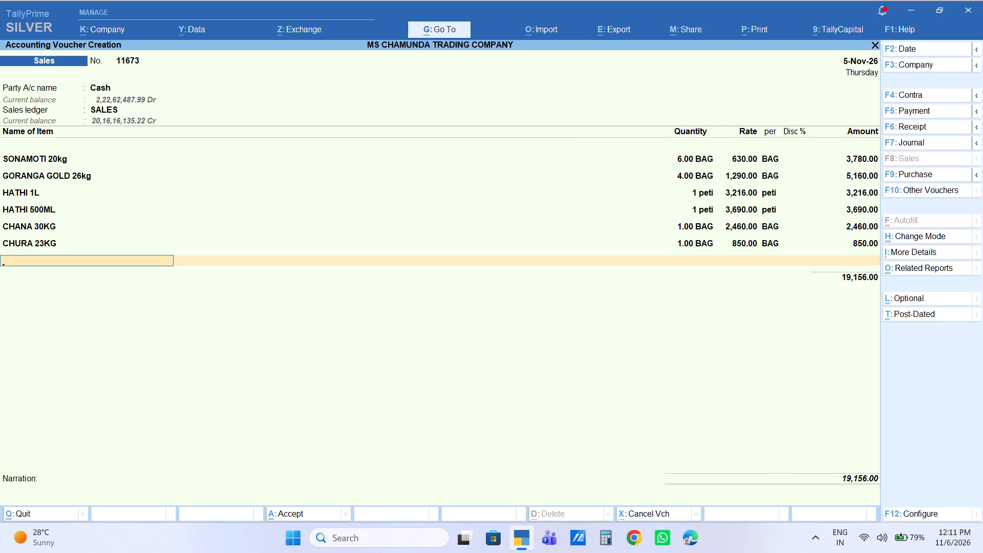
Add 10 KG of Anoop Besan 200g to the voucher at the default rate.
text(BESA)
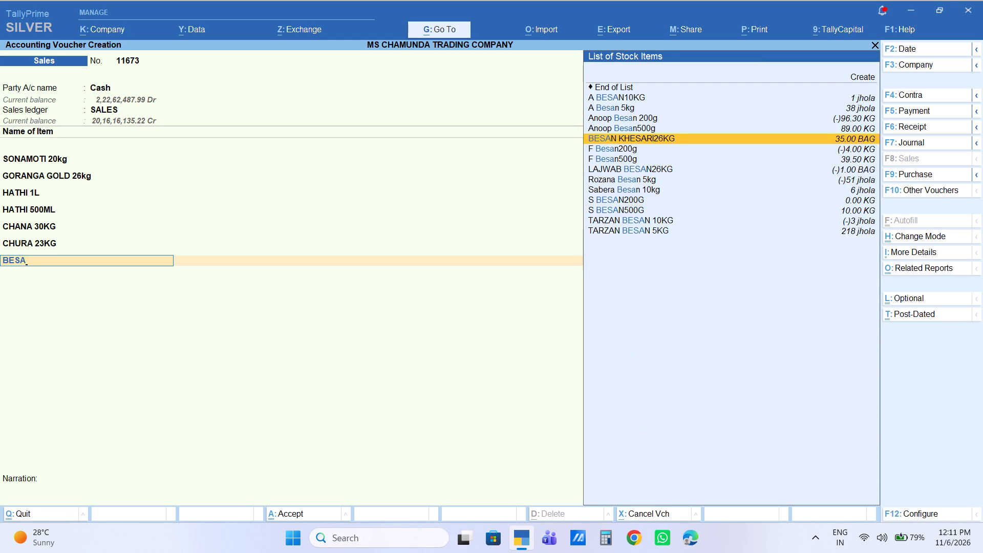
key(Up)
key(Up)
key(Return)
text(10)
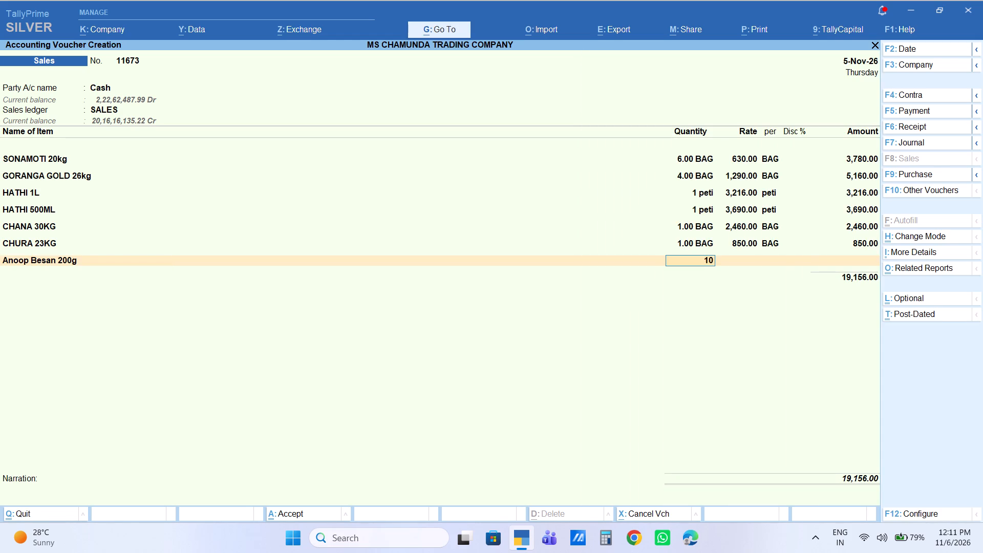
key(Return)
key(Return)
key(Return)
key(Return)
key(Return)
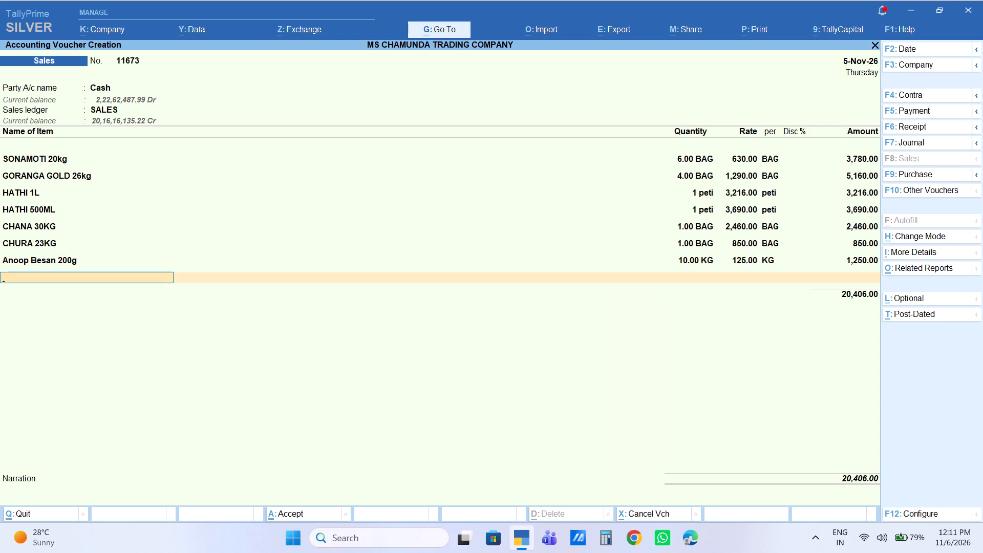
Add 10 KG of Anoop Besan500g to the voucher at the default rate.
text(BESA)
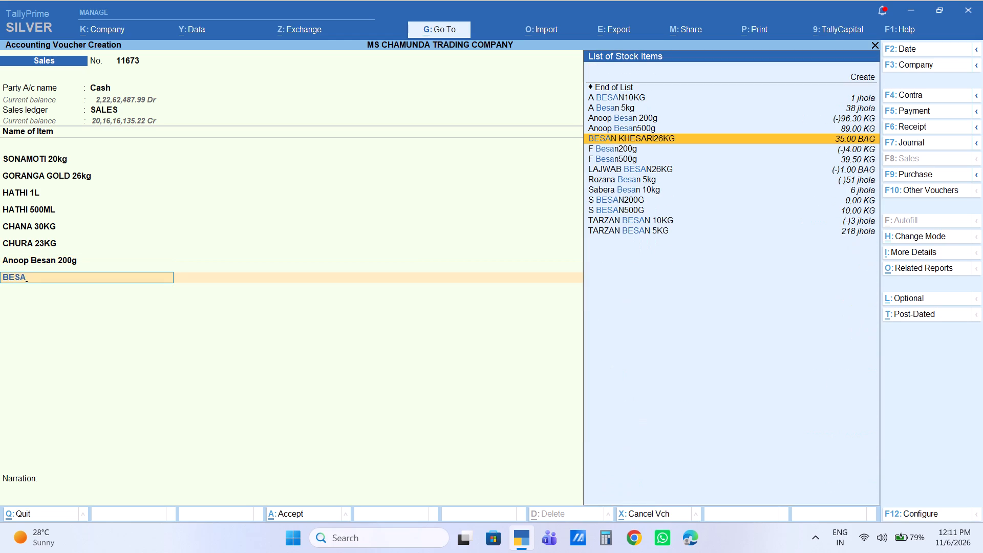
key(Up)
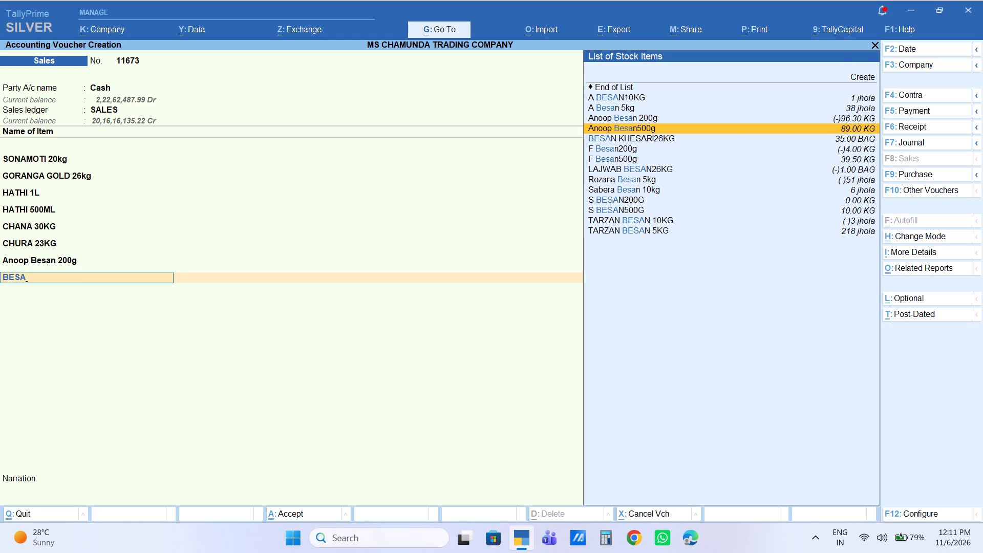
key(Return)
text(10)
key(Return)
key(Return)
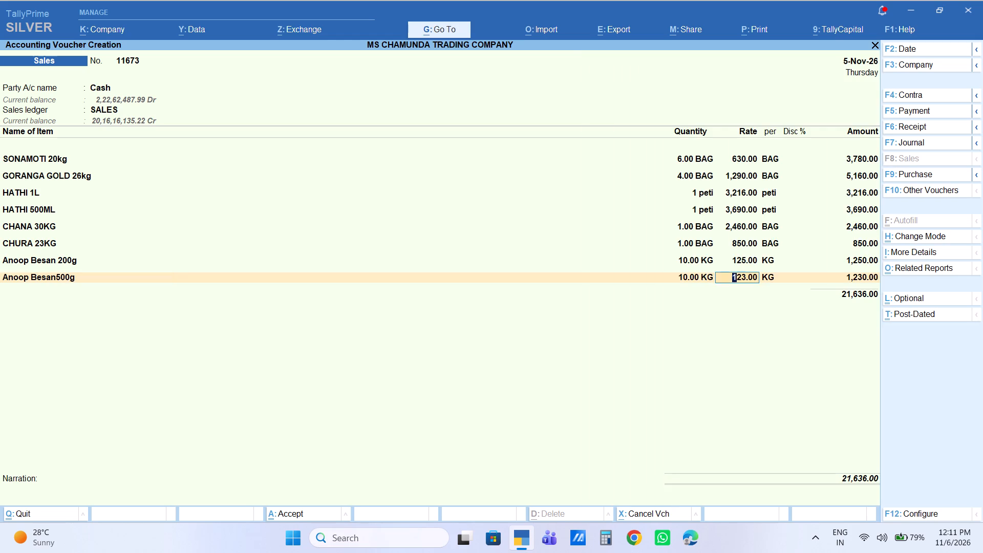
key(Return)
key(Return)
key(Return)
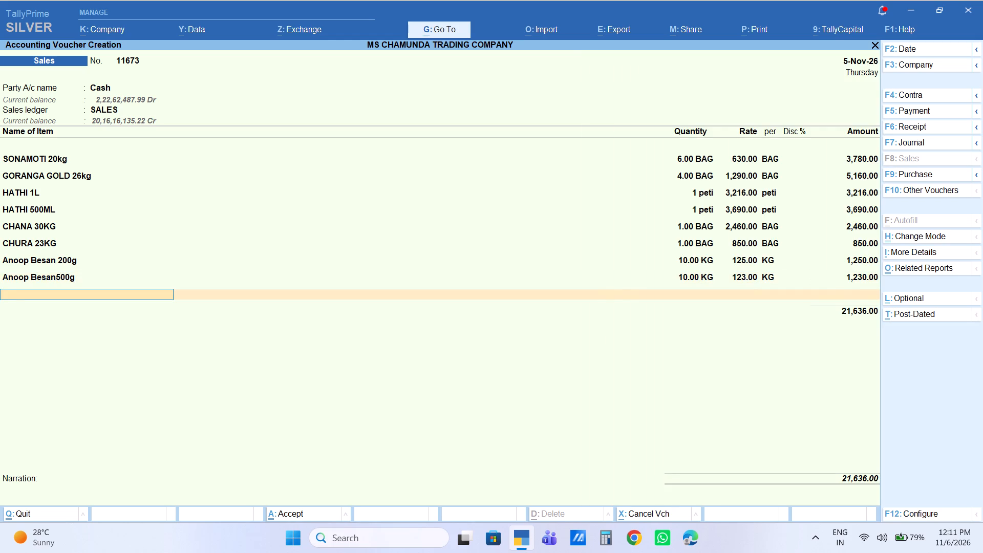
Add 3 KG of the AADI KG item to the voucher at the default rate.
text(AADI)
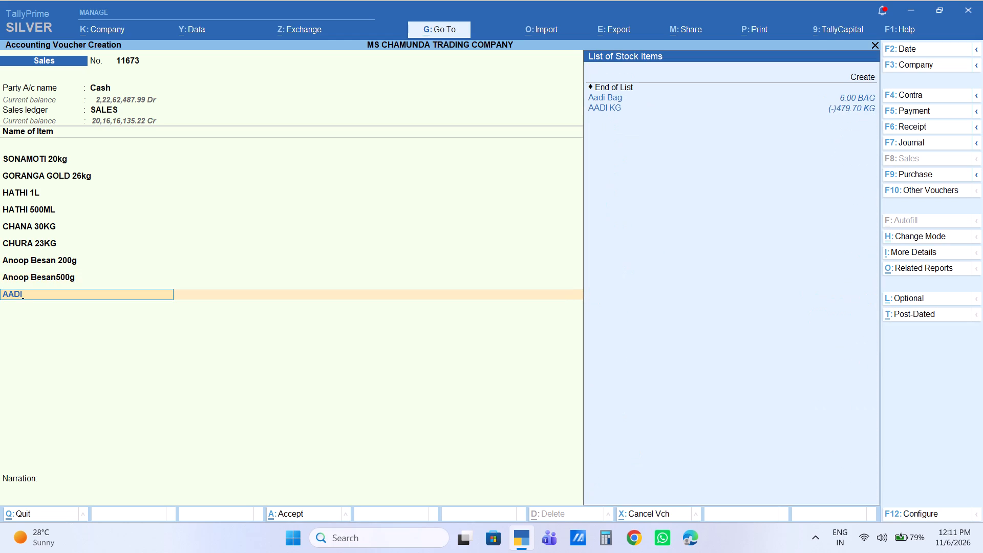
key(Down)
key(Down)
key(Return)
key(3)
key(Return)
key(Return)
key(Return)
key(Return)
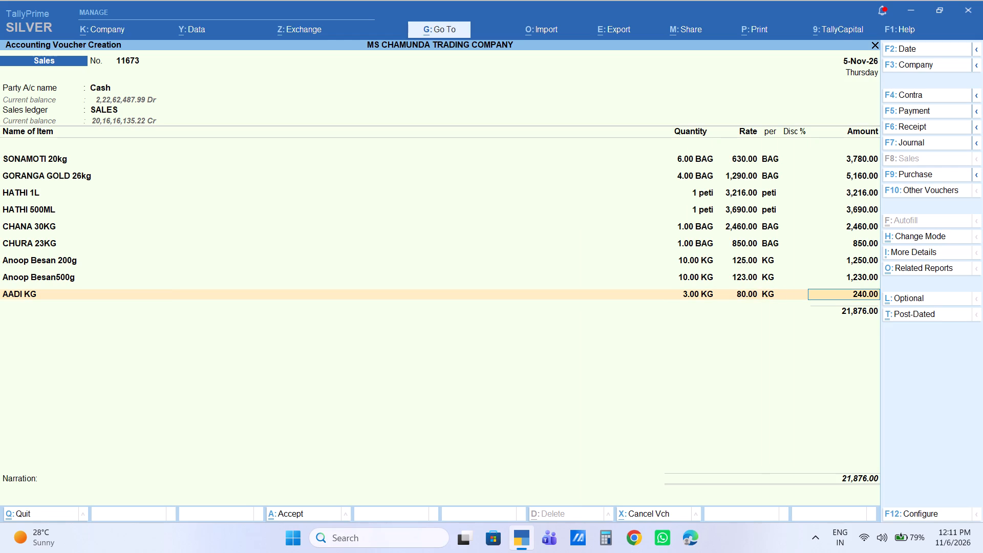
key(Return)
Add 4 BDL of NAMASTE RS5 BDL to the voucher at the default rate.
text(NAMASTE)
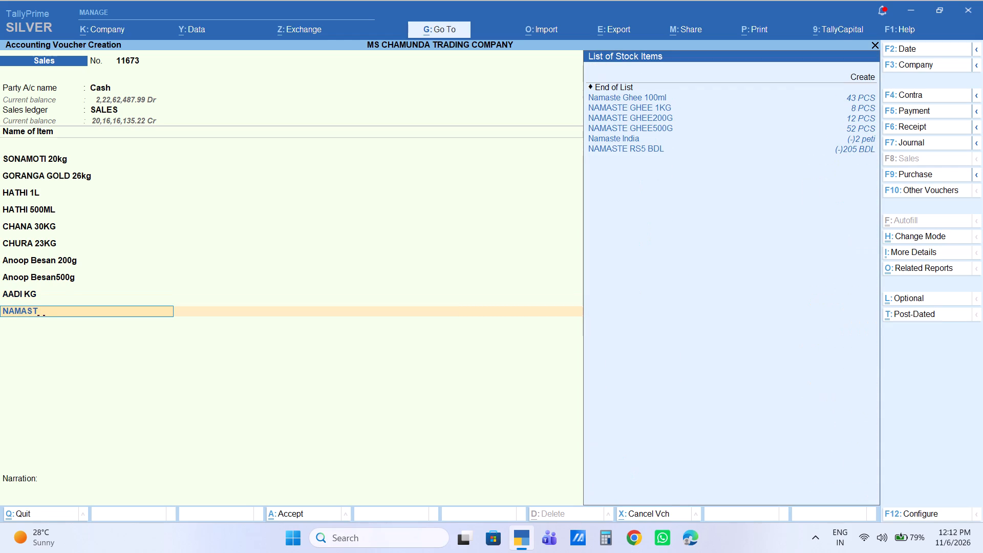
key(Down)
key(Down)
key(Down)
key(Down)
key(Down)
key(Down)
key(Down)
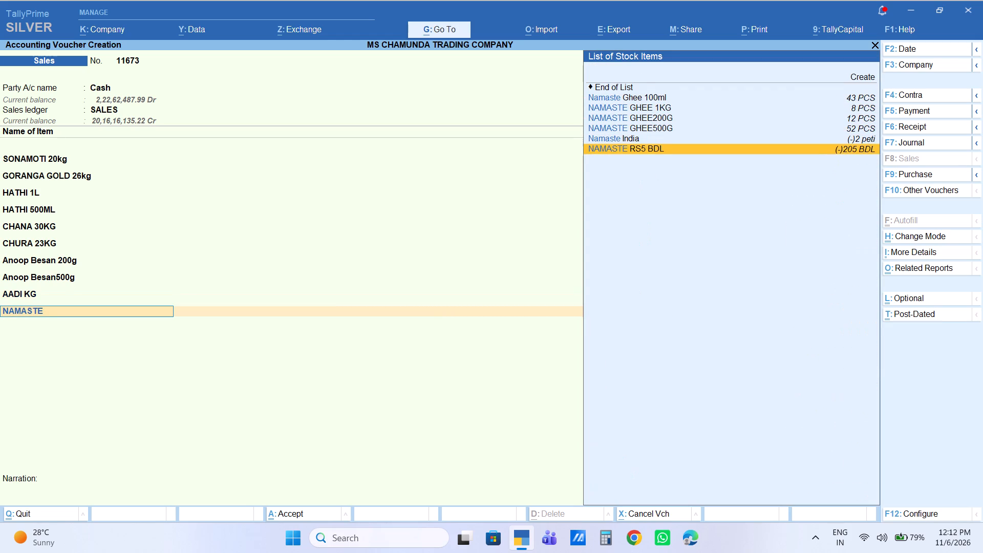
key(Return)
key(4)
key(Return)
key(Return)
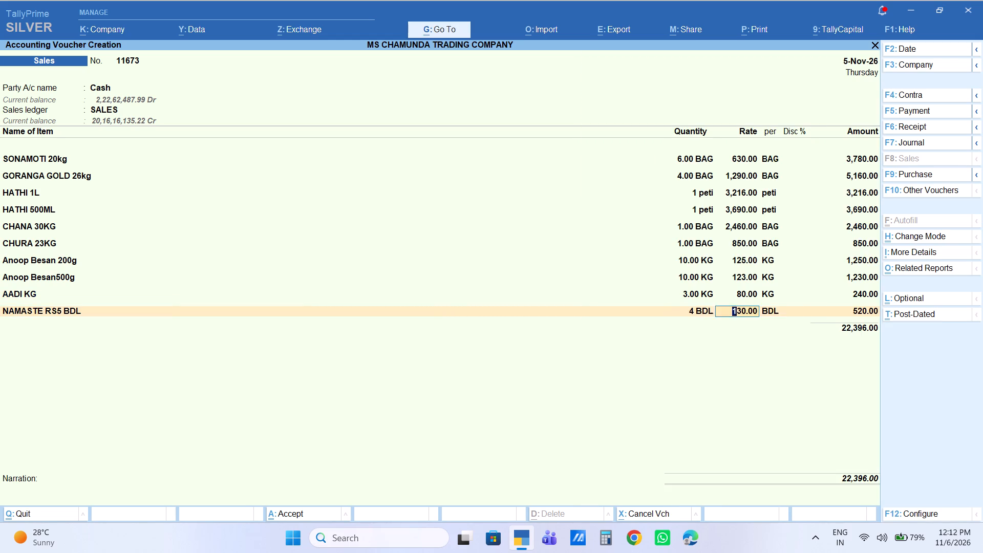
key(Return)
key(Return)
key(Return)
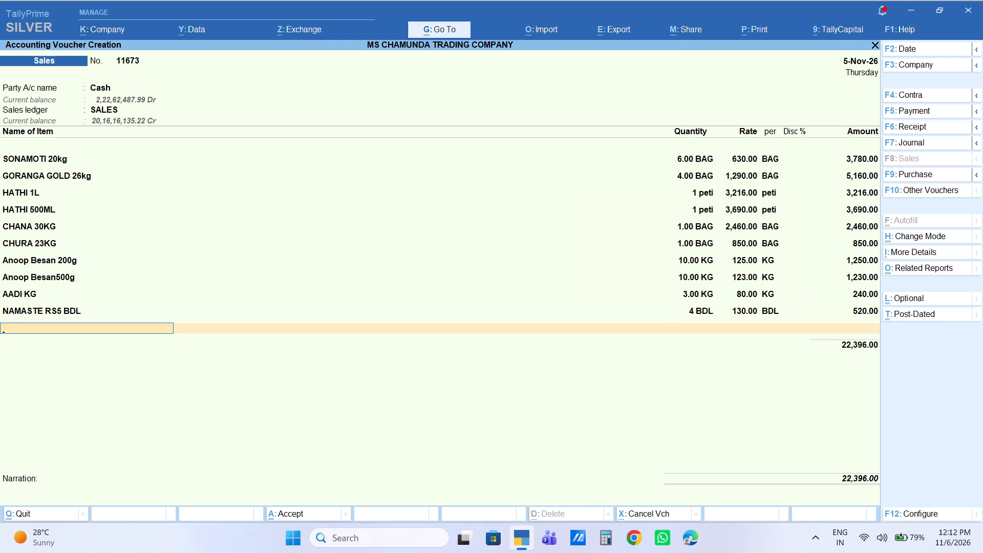
Add 1 bag of INDIA GATE DUBAR BAG to the voucher at the default rate.
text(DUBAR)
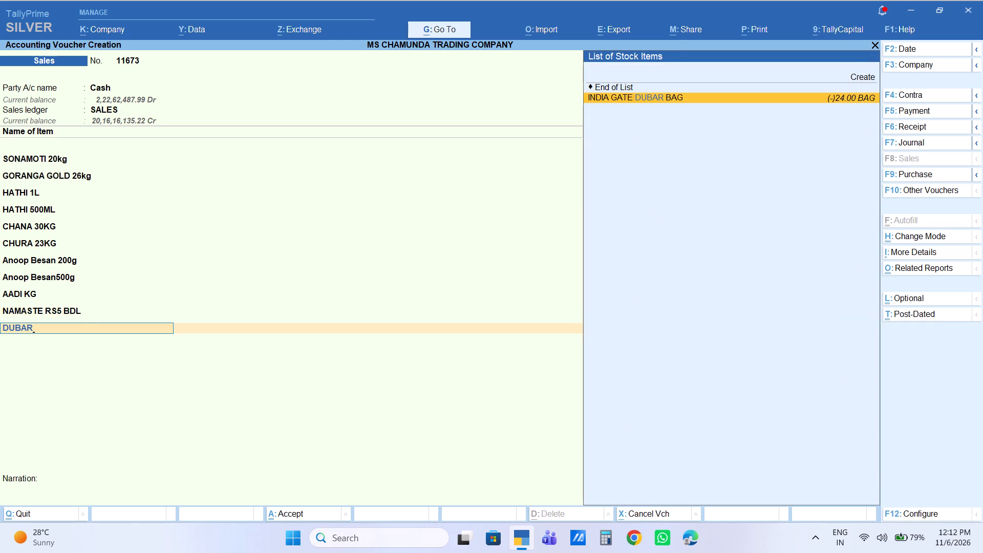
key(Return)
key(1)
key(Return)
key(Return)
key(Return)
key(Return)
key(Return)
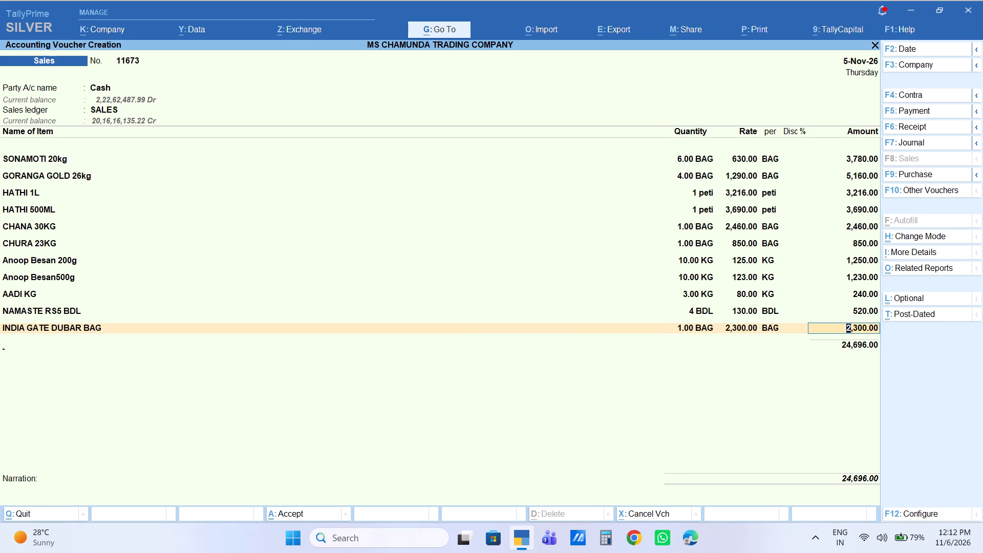
Add 1 bag of Surf Excel Rs10 Bag to the voucher at the default rate.
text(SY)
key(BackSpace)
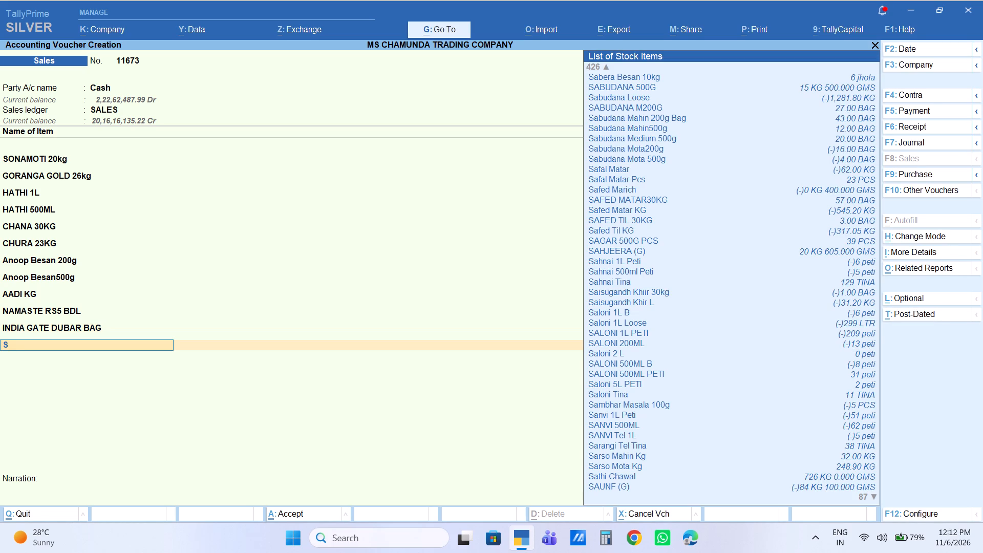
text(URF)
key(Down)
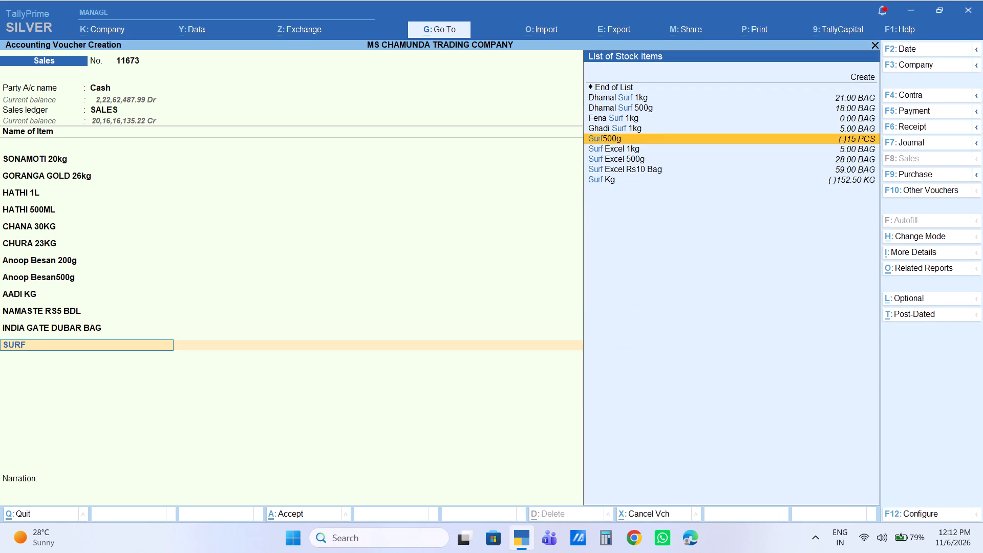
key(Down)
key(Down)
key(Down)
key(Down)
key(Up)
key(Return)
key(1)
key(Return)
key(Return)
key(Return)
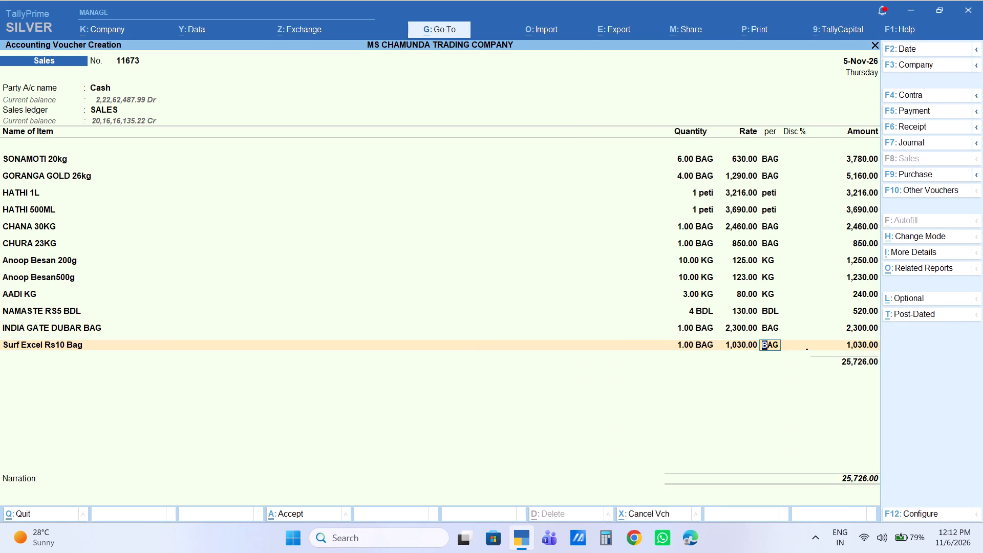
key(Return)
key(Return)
Add 1 peti of Anoop Maggi Rs5 Peti to the voucher at the default rate.
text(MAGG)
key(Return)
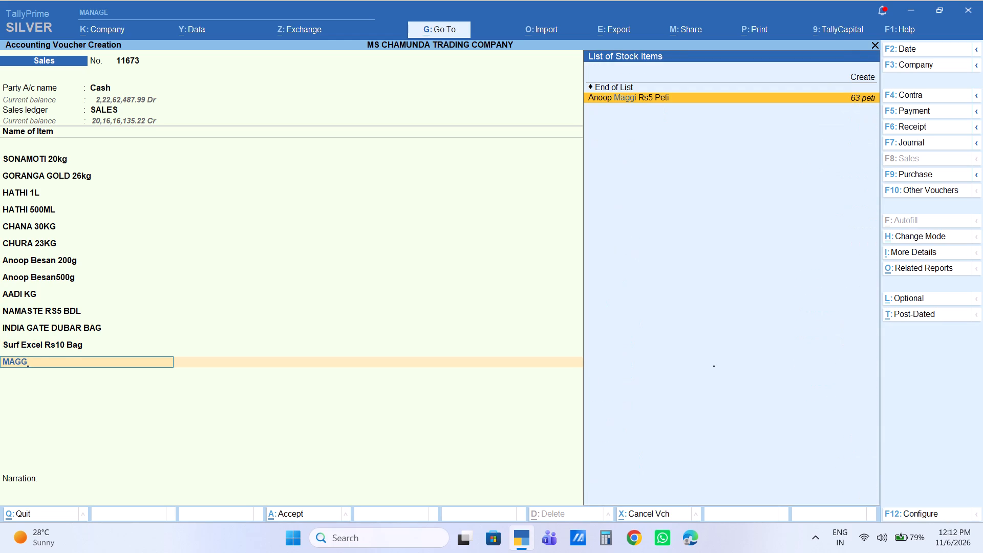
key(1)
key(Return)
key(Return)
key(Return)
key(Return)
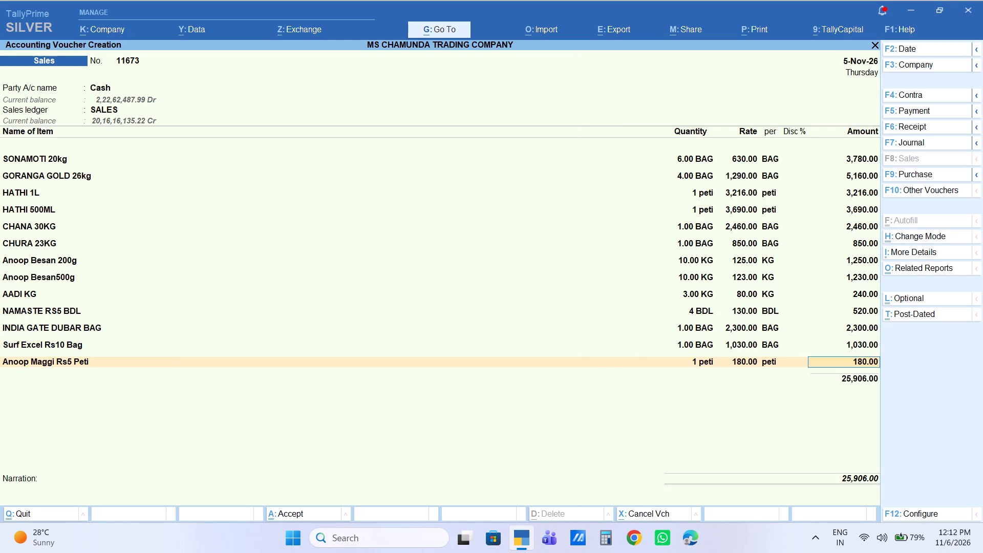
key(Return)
Add 1 peti of Chowmein Peti to the voucher at the default rate.
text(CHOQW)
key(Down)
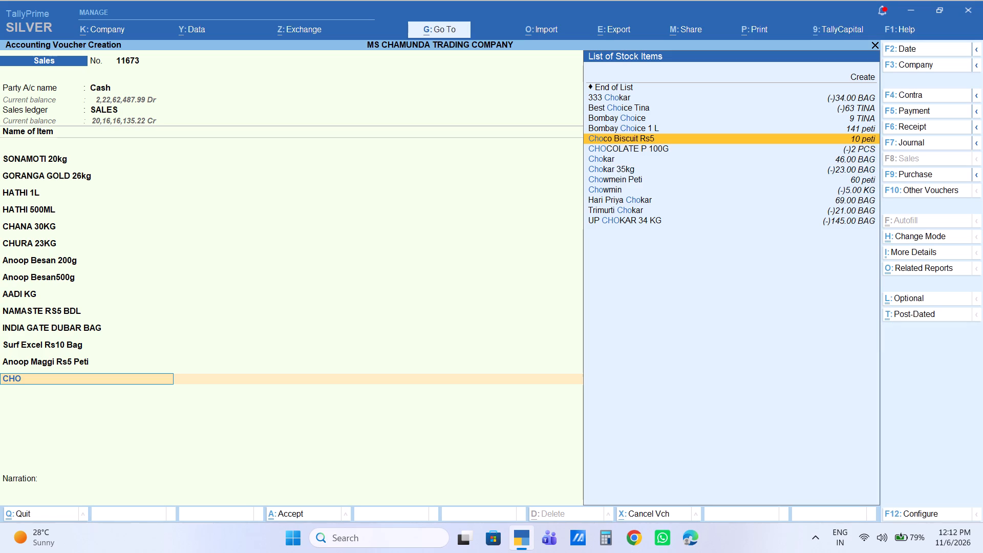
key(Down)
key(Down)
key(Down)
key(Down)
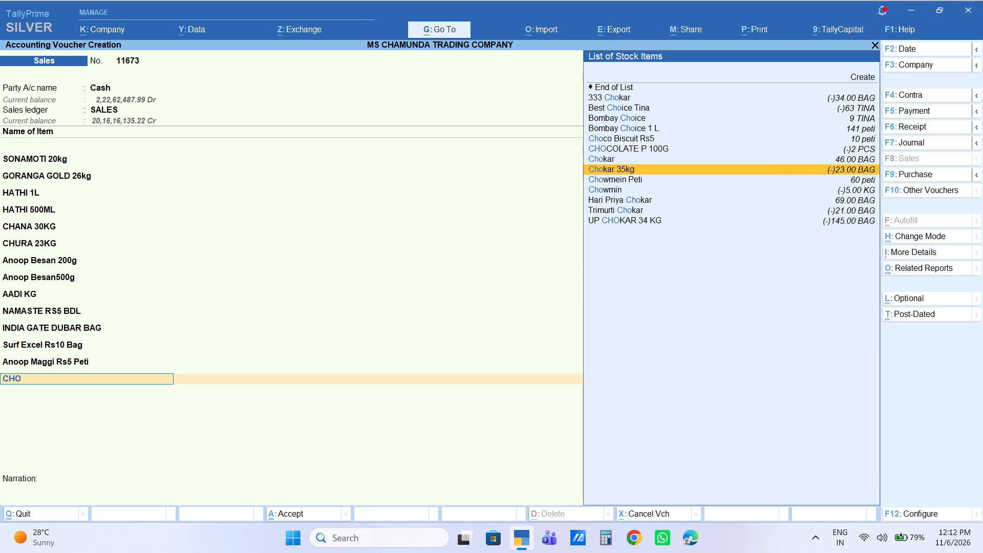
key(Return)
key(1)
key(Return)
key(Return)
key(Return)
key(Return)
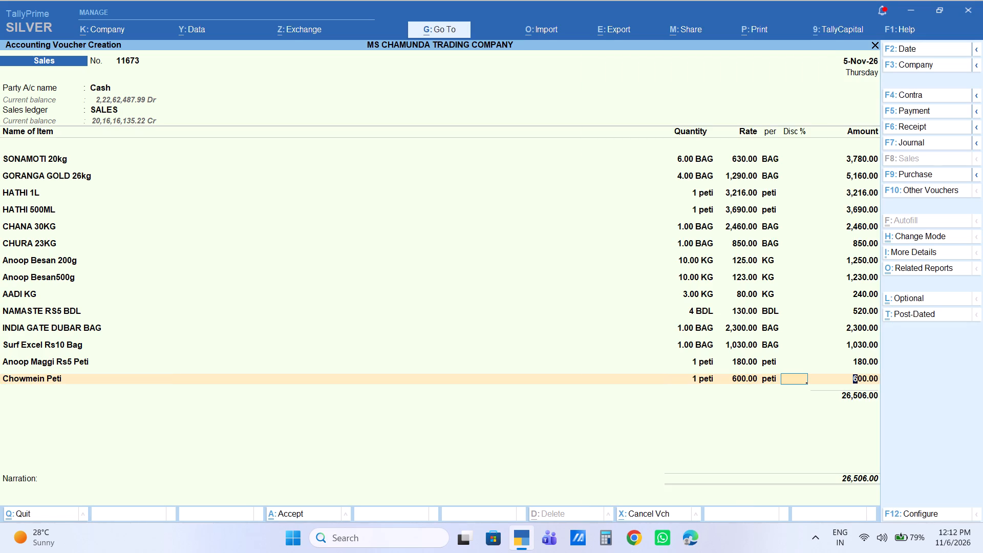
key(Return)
Add 2 jhola of PASTA 5KG to the voucher at the default rate.
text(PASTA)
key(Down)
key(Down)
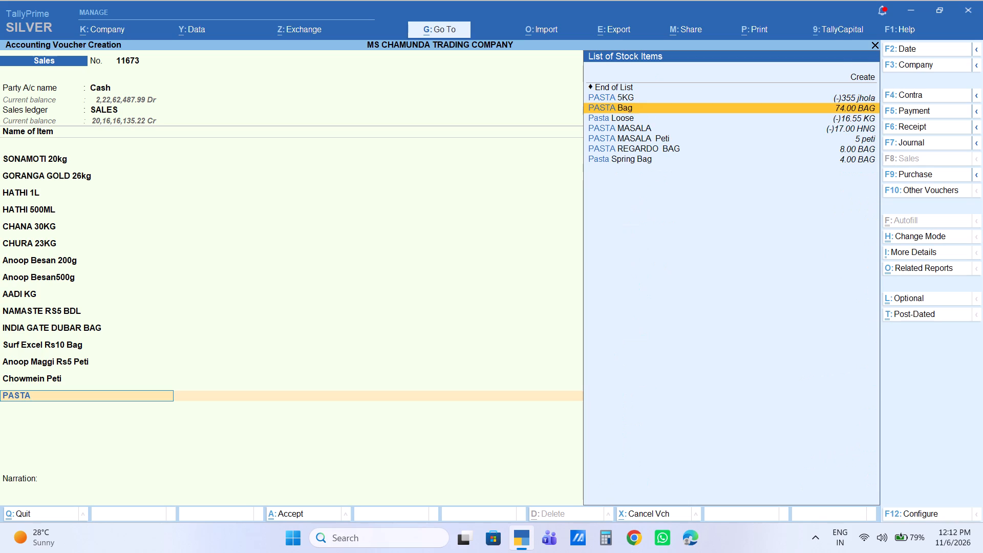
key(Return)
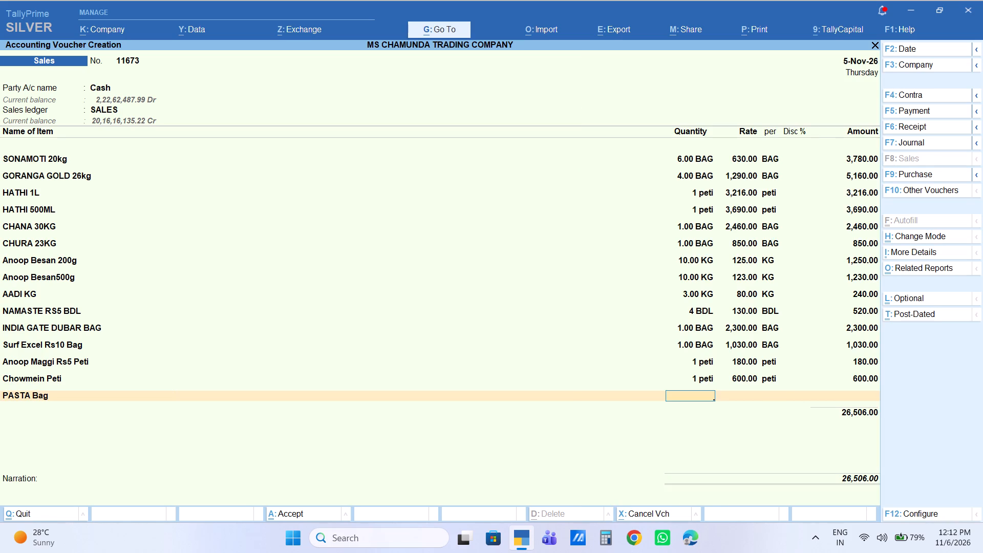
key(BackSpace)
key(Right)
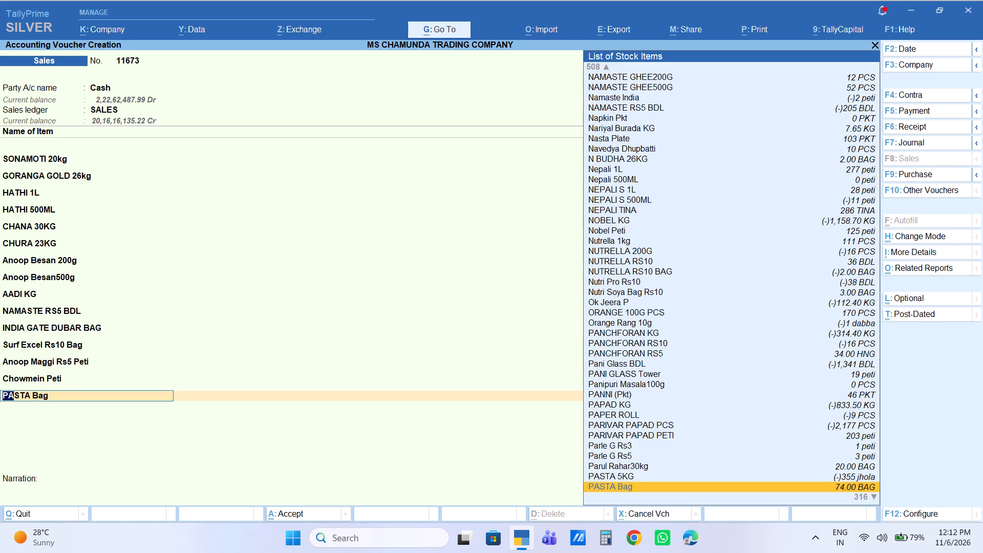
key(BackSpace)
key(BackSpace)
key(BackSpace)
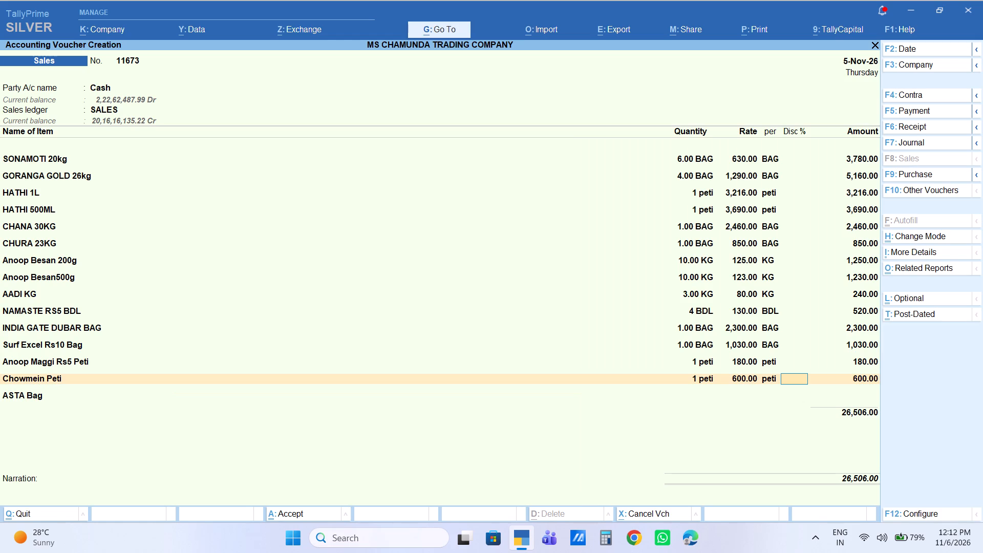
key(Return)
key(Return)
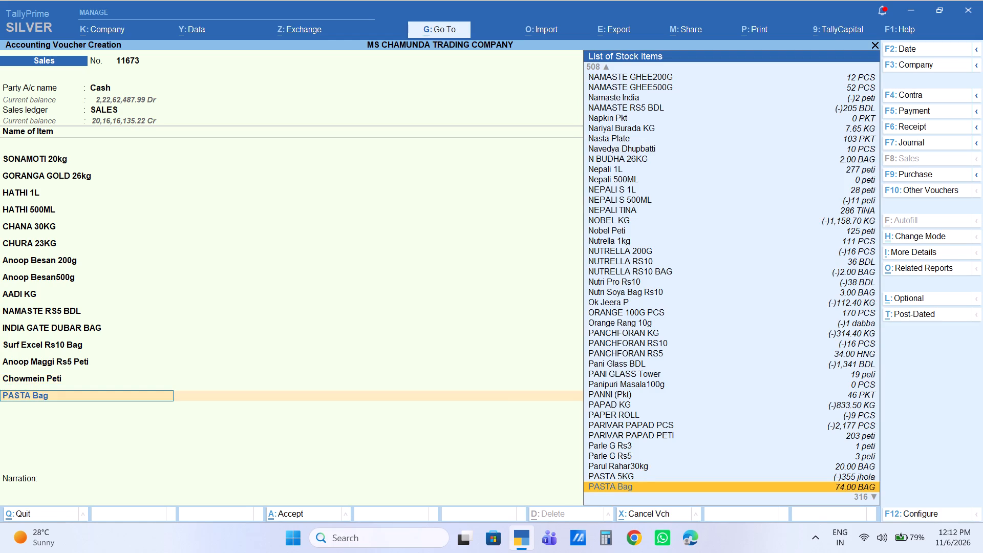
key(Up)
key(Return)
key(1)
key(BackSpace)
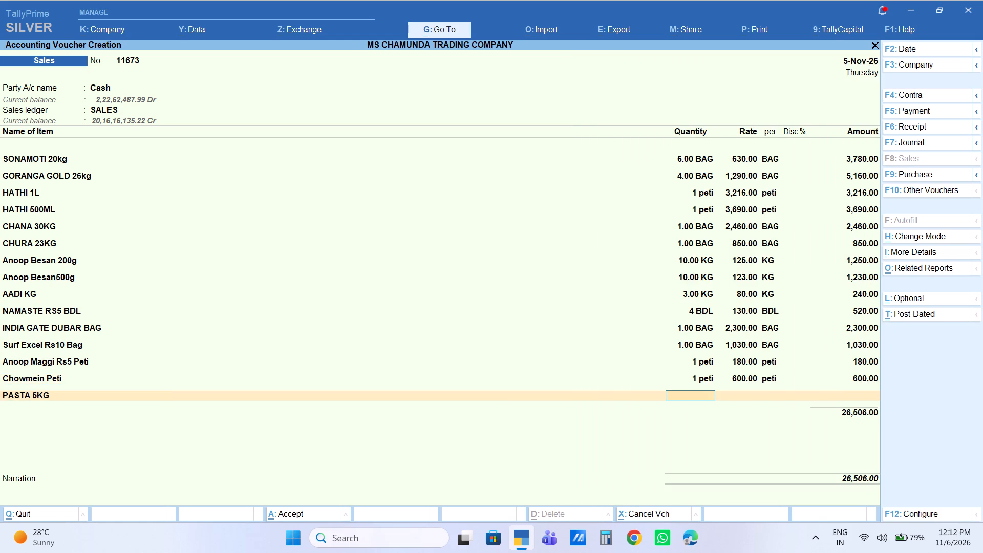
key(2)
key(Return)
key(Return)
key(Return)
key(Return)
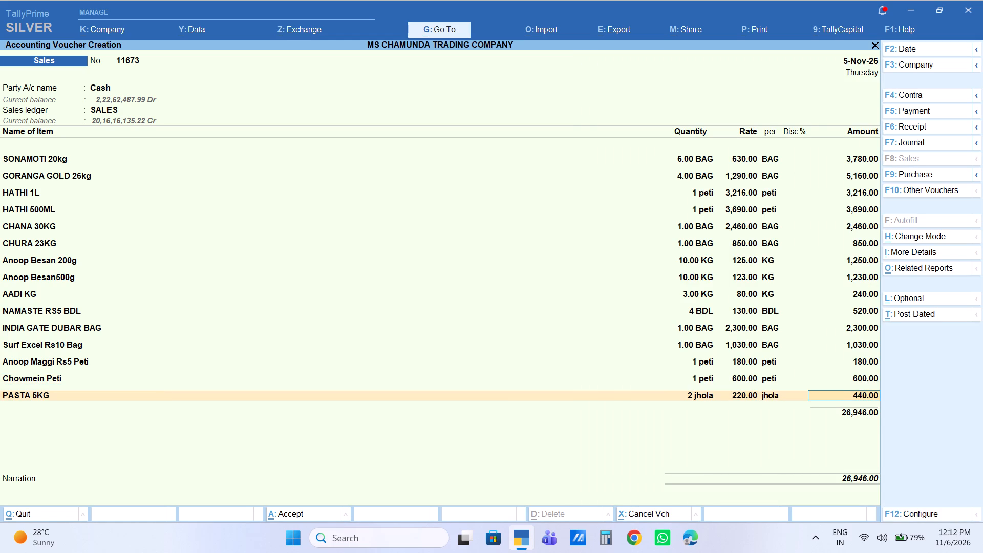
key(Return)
Add 3 PCS of Horlicks 1kg (Jar) to the voucher with the line amount set to 1188.
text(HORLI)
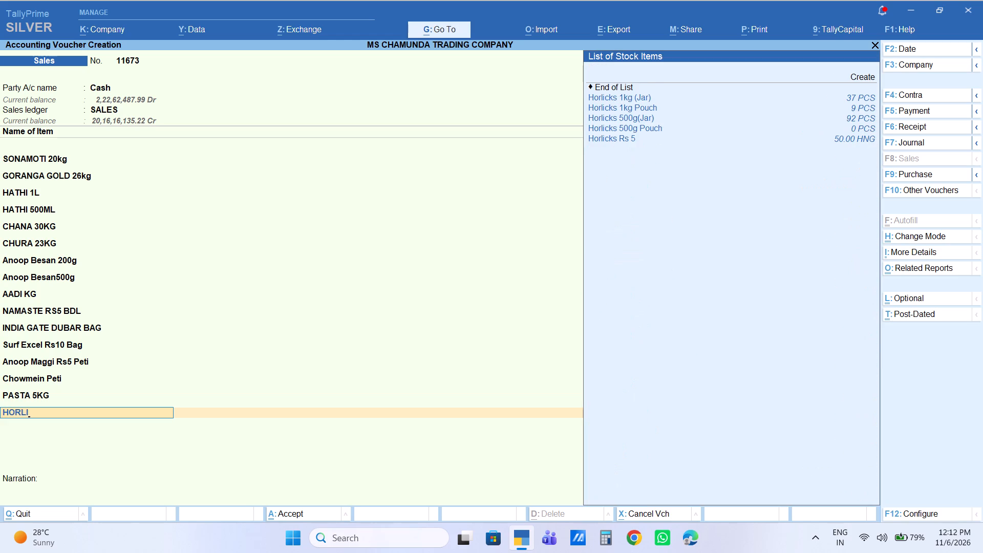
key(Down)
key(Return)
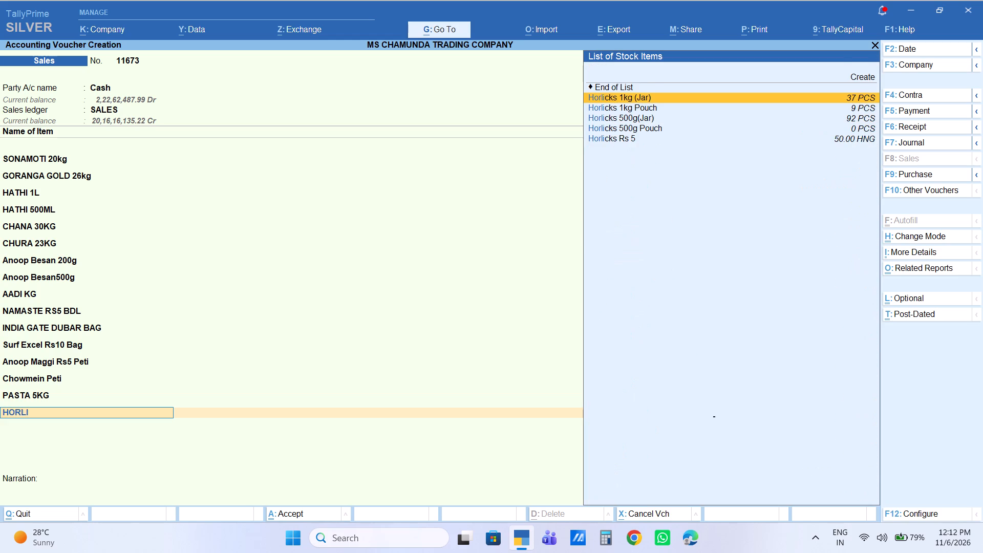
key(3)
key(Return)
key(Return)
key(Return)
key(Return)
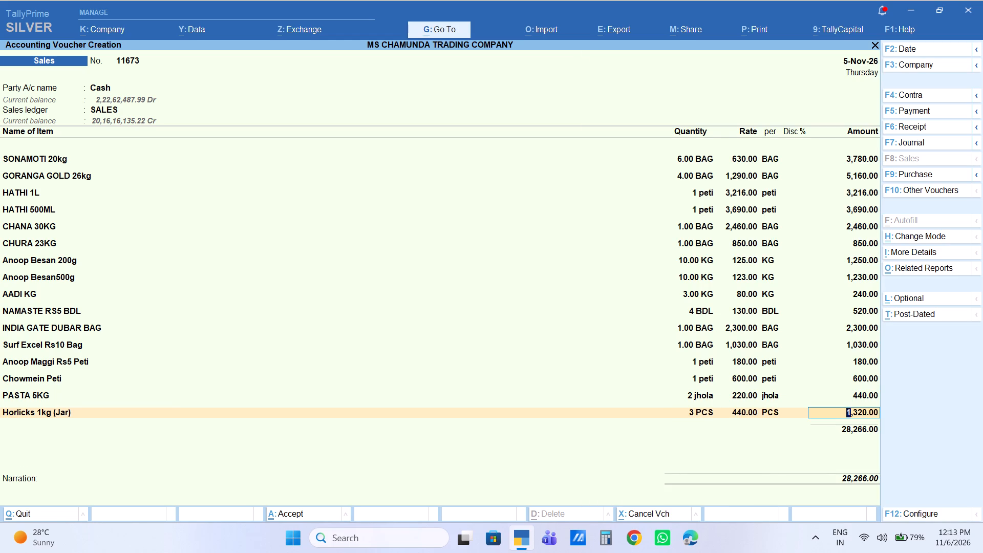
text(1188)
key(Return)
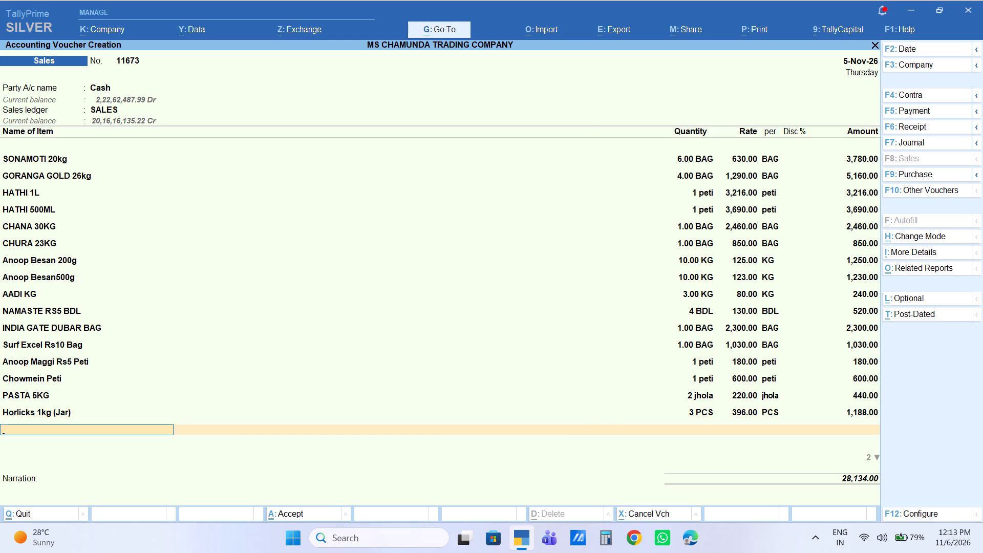
Add 3 PCS of Horlicks 500g(Jar) to the voucher with the line amount set to 712.
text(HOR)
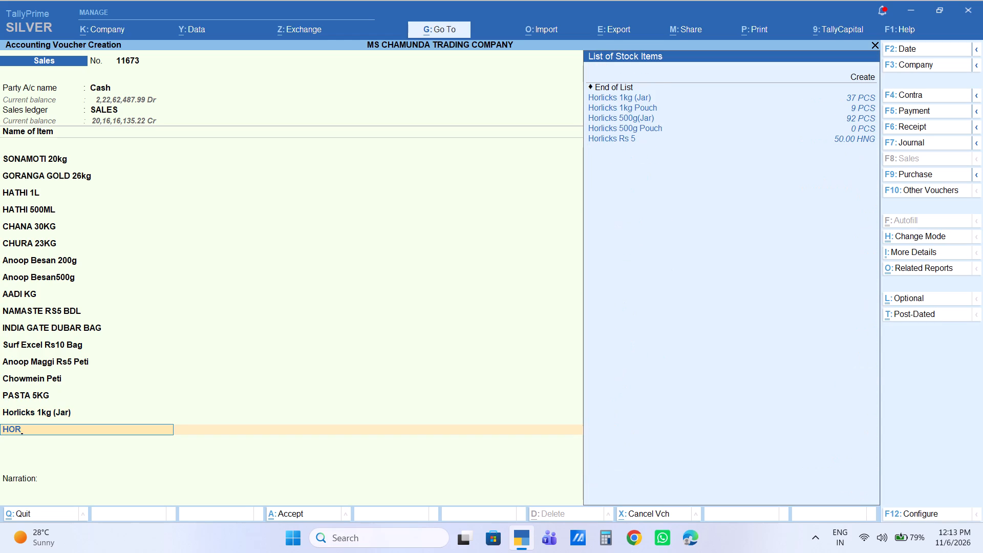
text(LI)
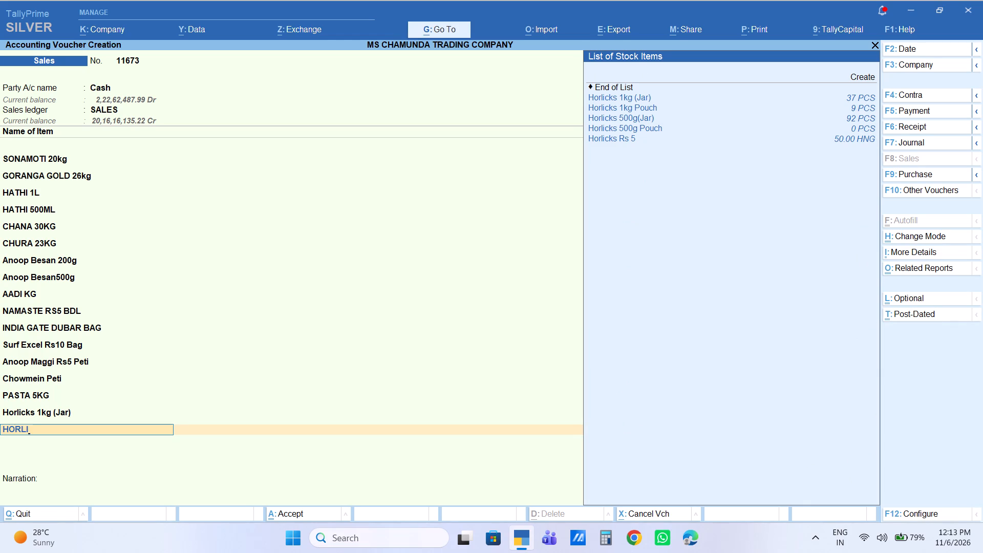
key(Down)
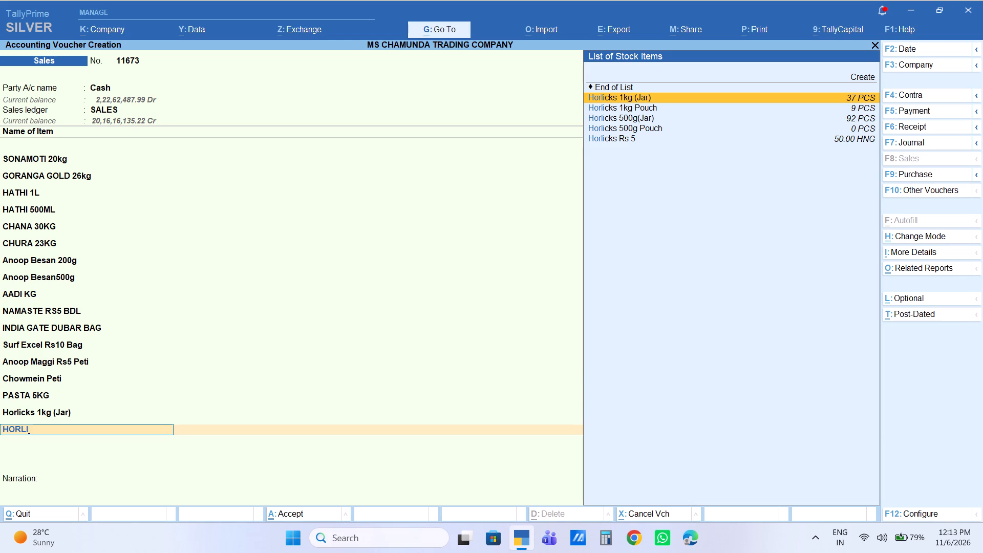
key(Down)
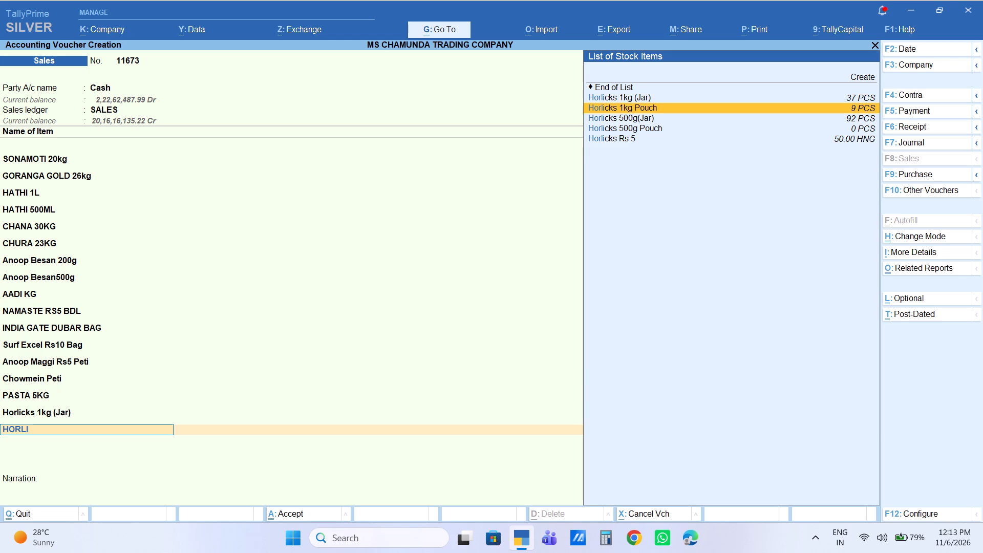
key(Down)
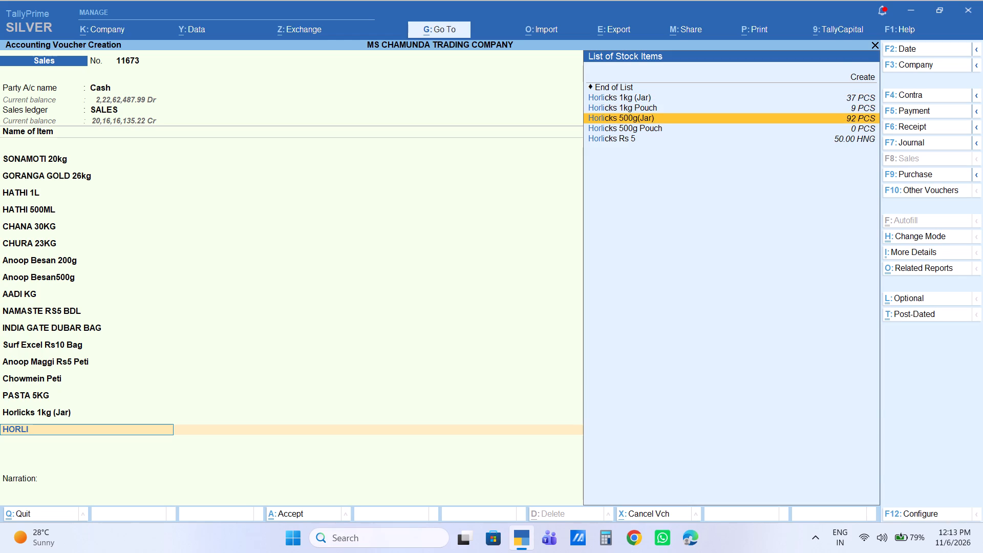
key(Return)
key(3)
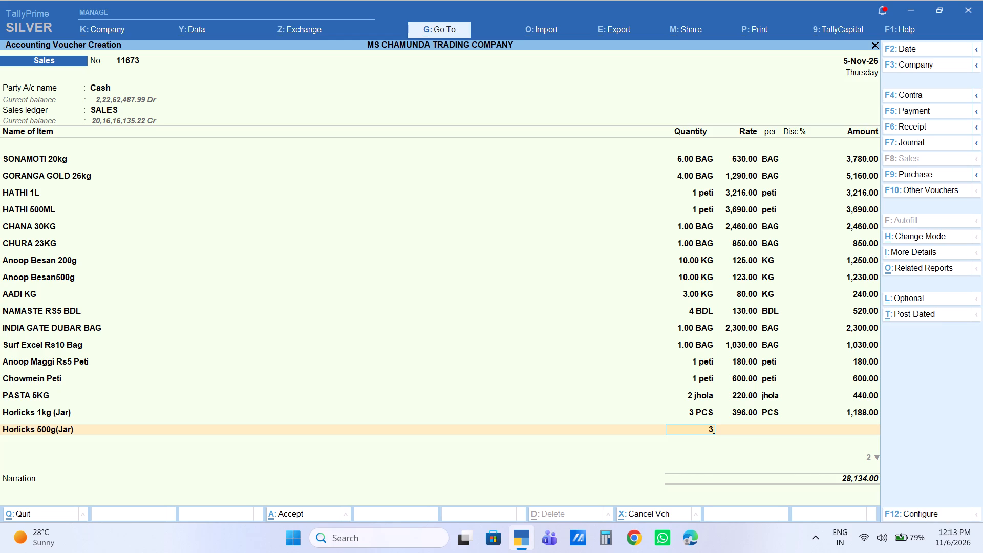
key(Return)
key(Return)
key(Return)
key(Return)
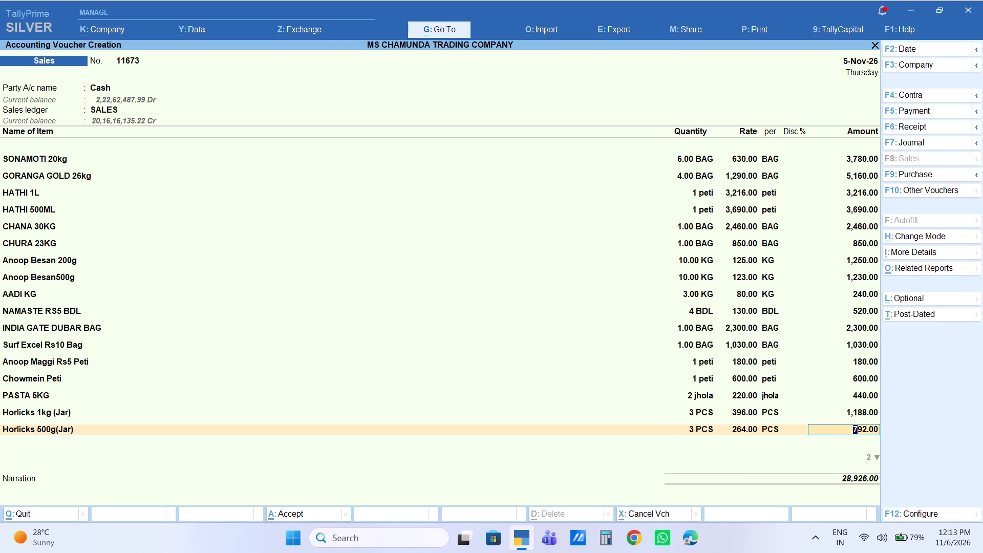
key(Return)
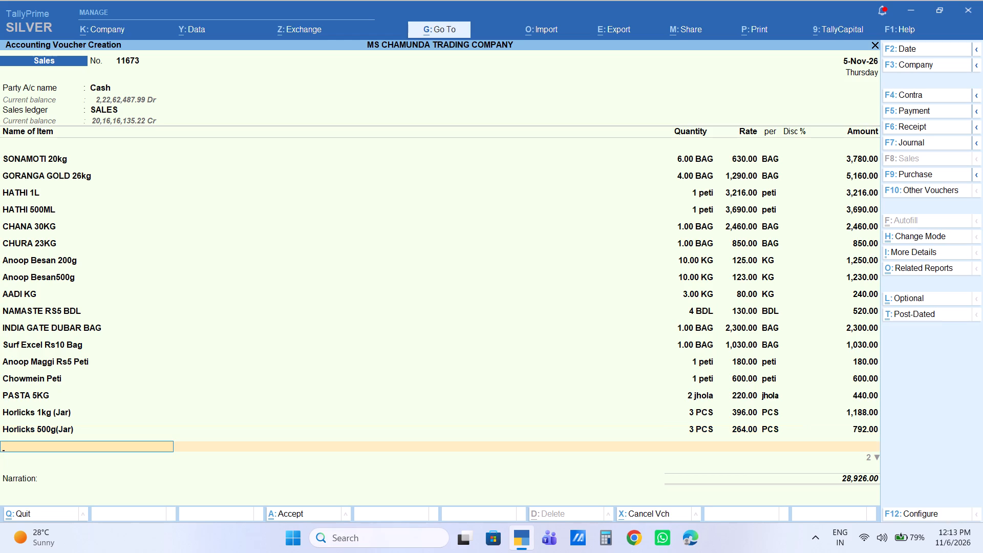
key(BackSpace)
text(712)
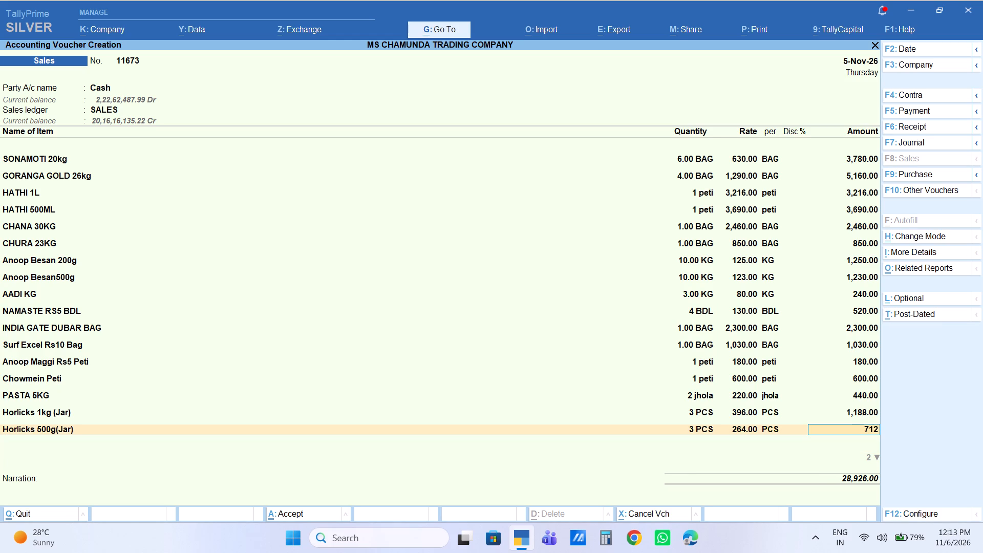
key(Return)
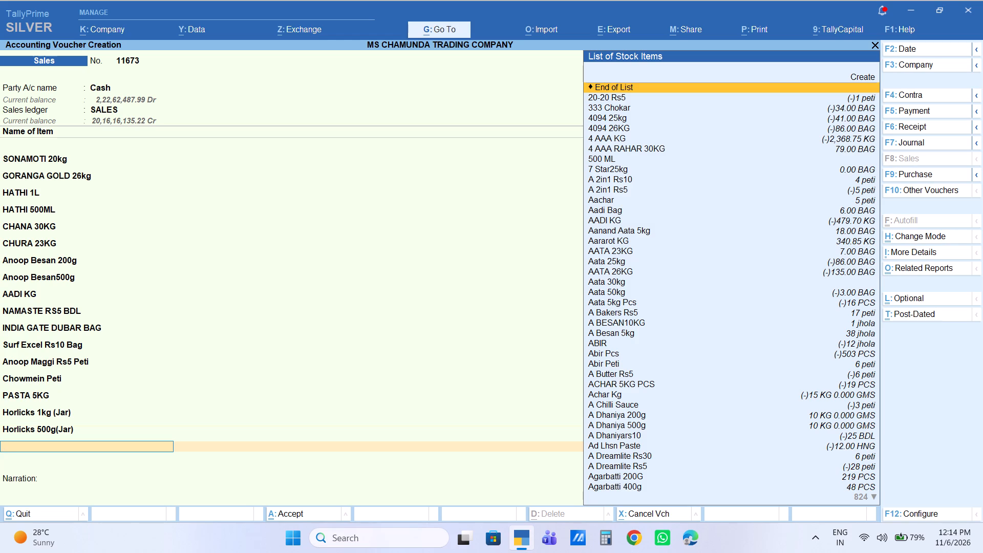
Add 2 BAG of CHINI SF 50kg to the voucher at the default rate.
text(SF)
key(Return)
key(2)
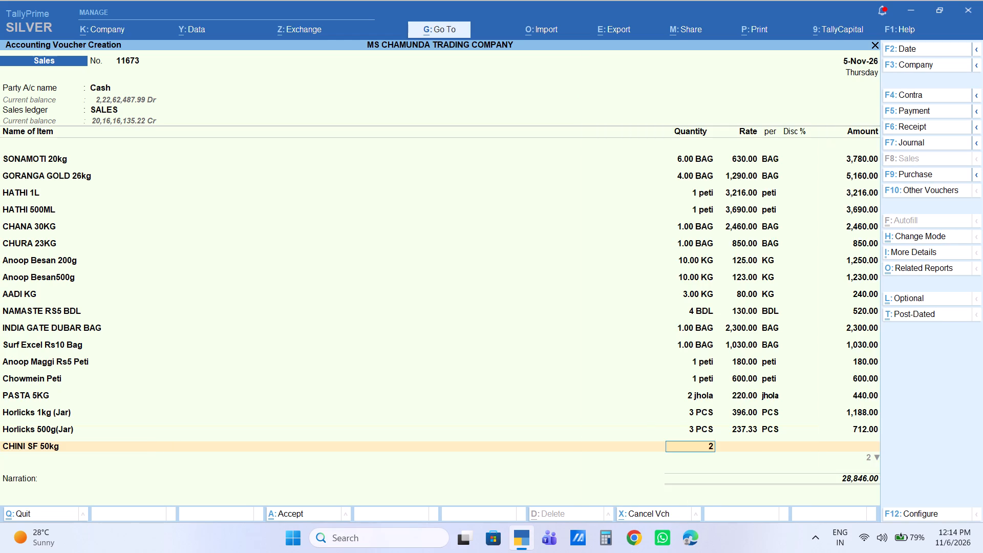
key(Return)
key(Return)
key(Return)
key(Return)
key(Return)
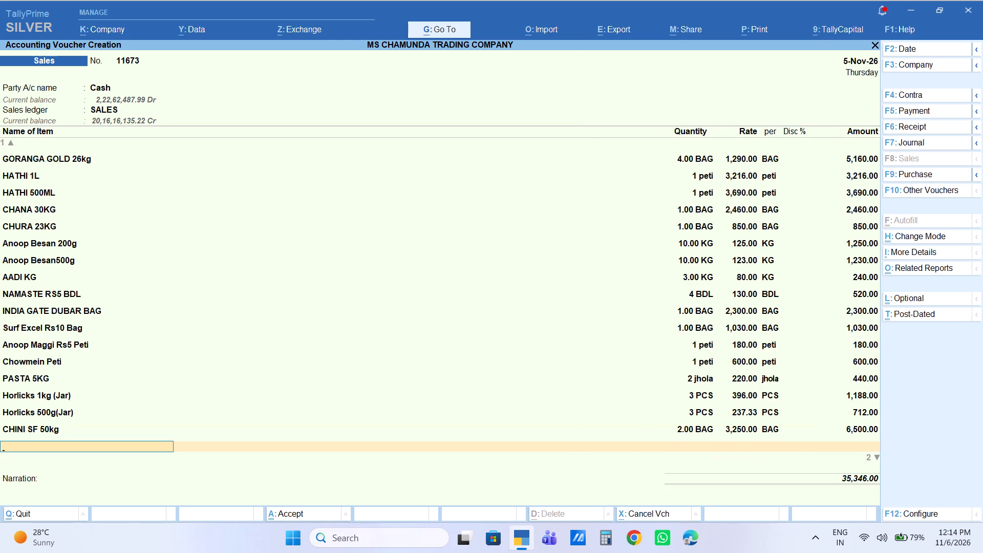
Add 2 BAG of MAIDA LV to the voucher with the line amount set to 3160.
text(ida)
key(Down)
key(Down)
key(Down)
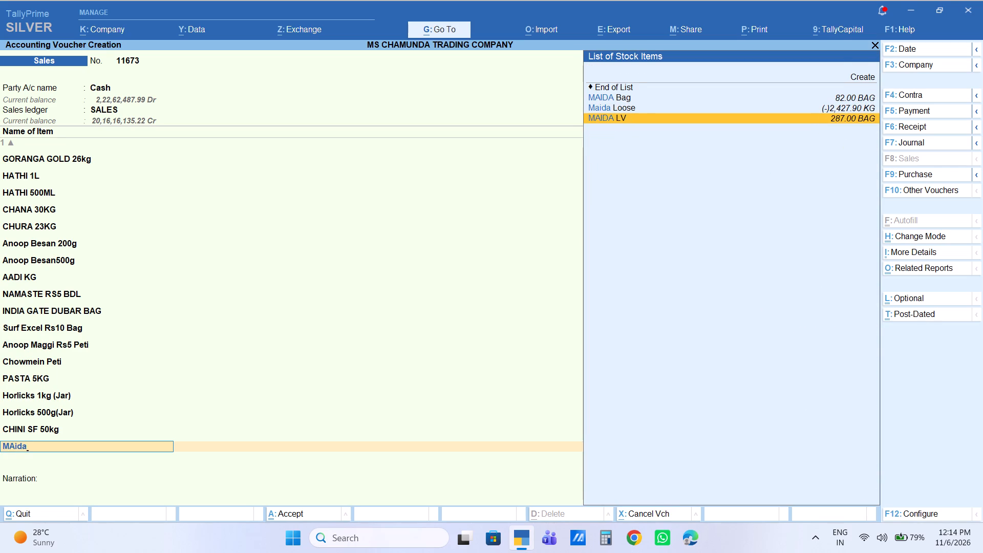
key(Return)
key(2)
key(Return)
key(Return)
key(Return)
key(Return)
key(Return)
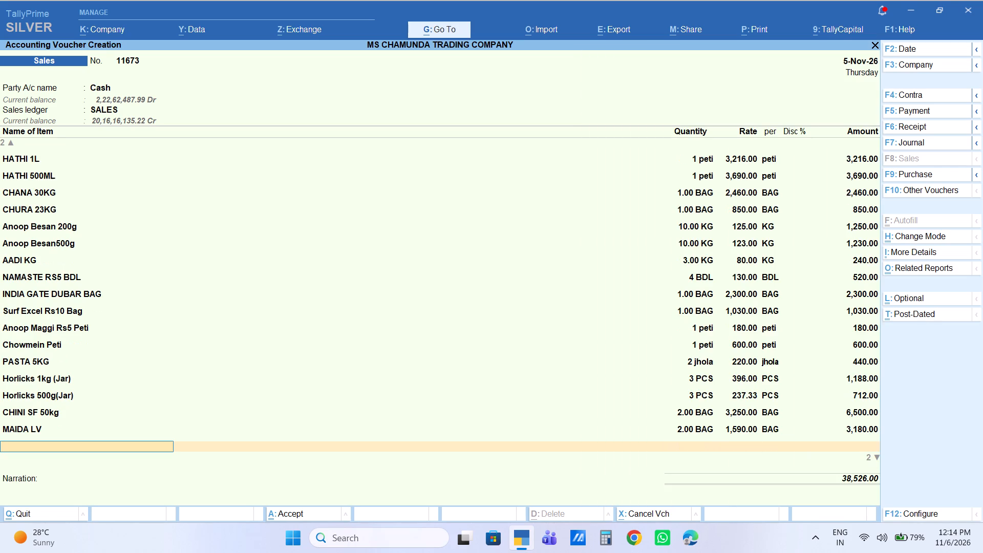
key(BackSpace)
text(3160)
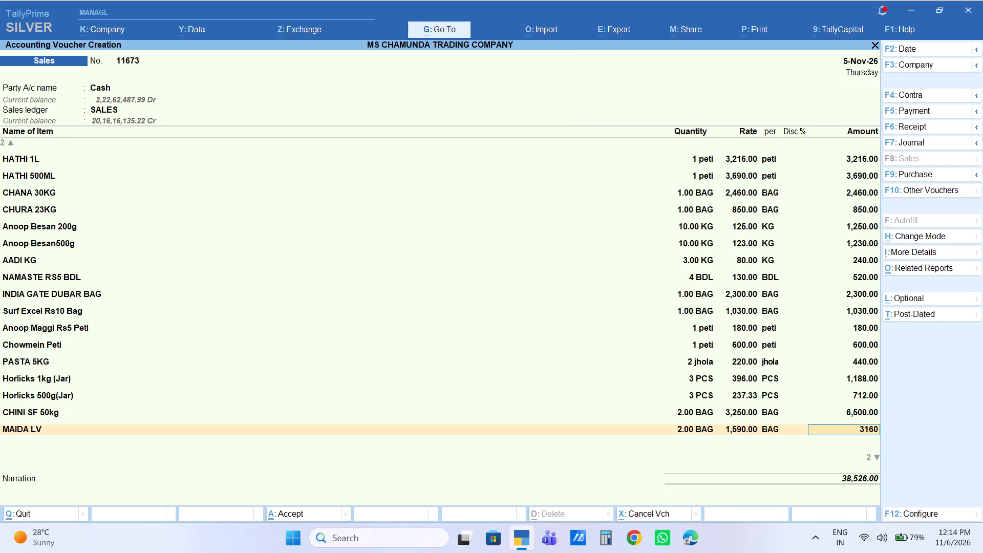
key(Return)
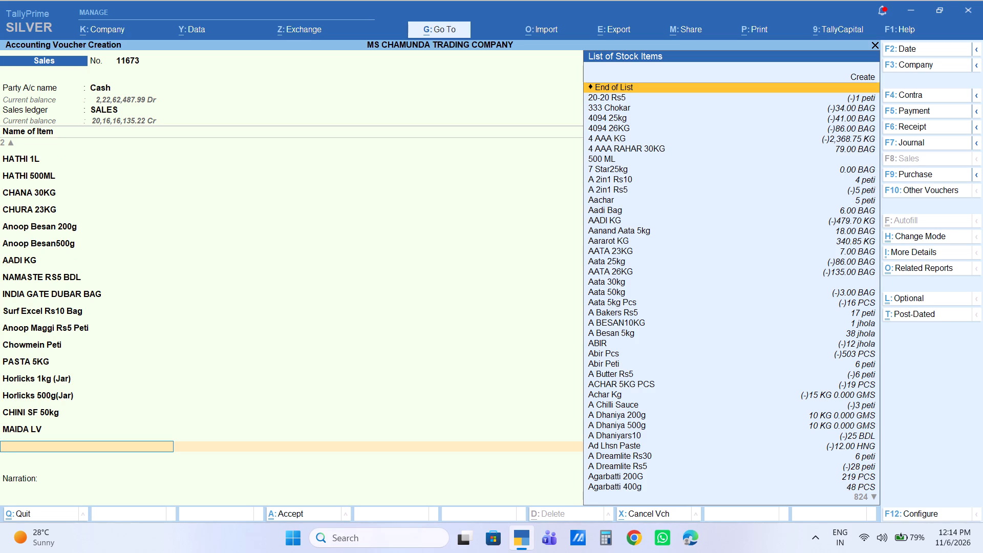
Add 5 BDL of Rangin Mom Stand Rs2 to the voucher at the default rate.
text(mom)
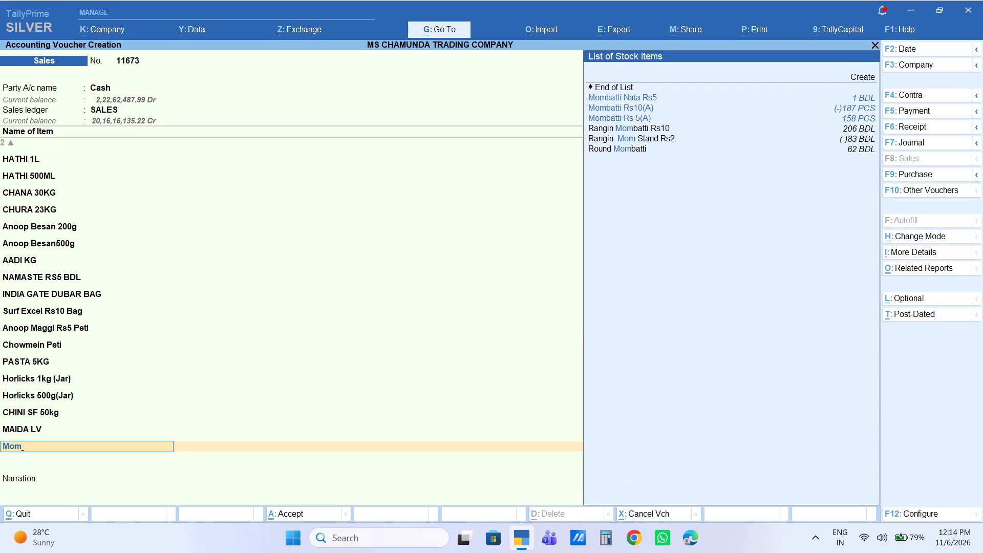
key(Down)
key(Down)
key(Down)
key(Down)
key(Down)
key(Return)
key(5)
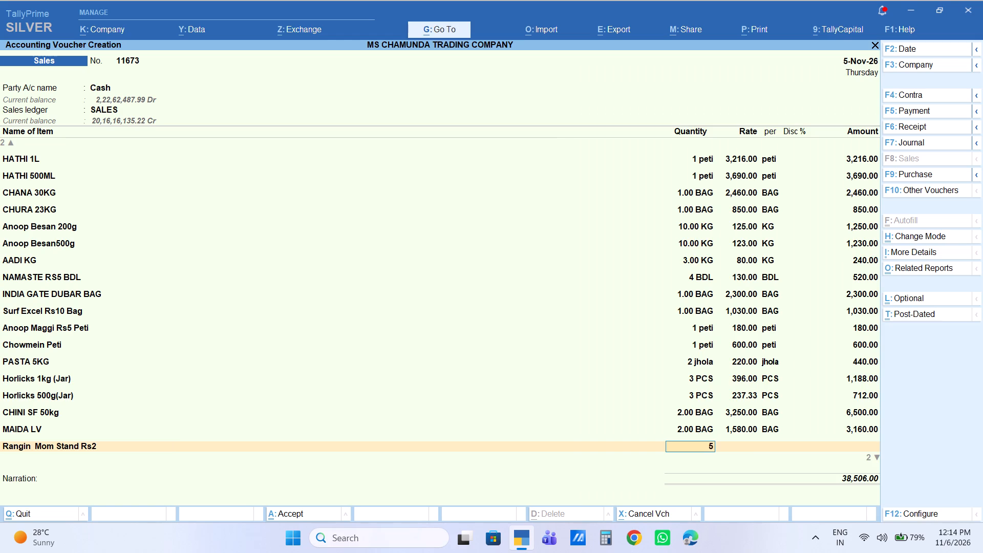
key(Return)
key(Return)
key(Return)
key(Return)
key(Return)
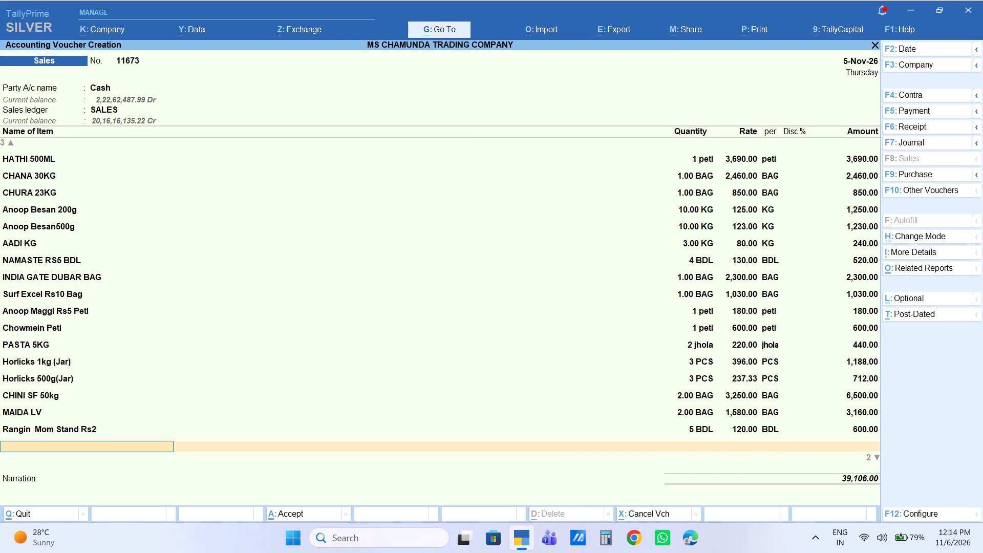
Add 10 BDL of Rangin Mombatti Rs10 to the voucher at a rate of 60.
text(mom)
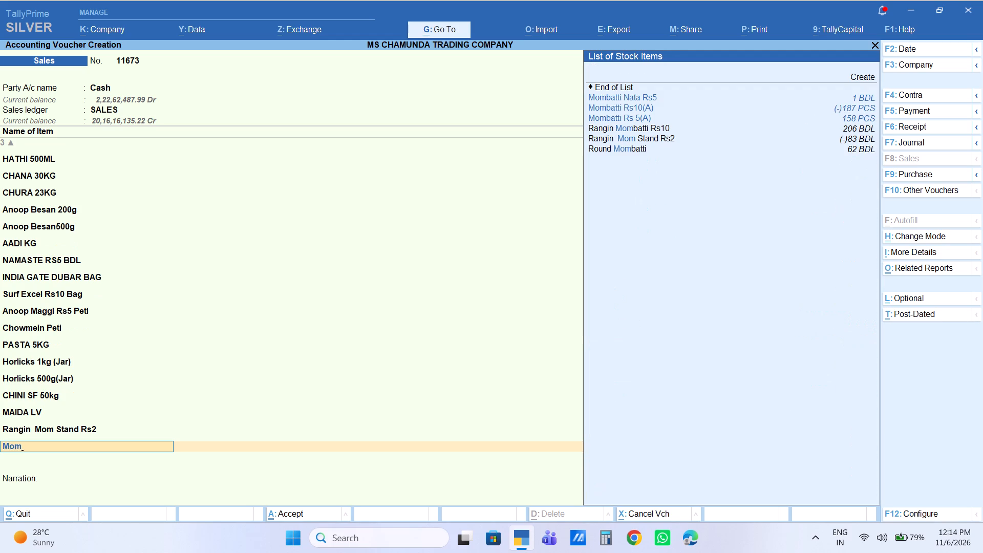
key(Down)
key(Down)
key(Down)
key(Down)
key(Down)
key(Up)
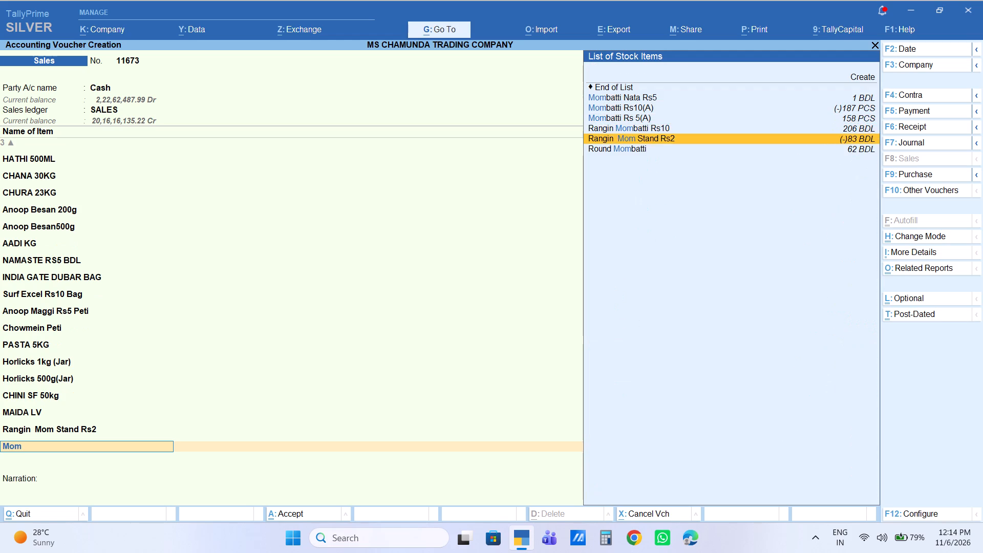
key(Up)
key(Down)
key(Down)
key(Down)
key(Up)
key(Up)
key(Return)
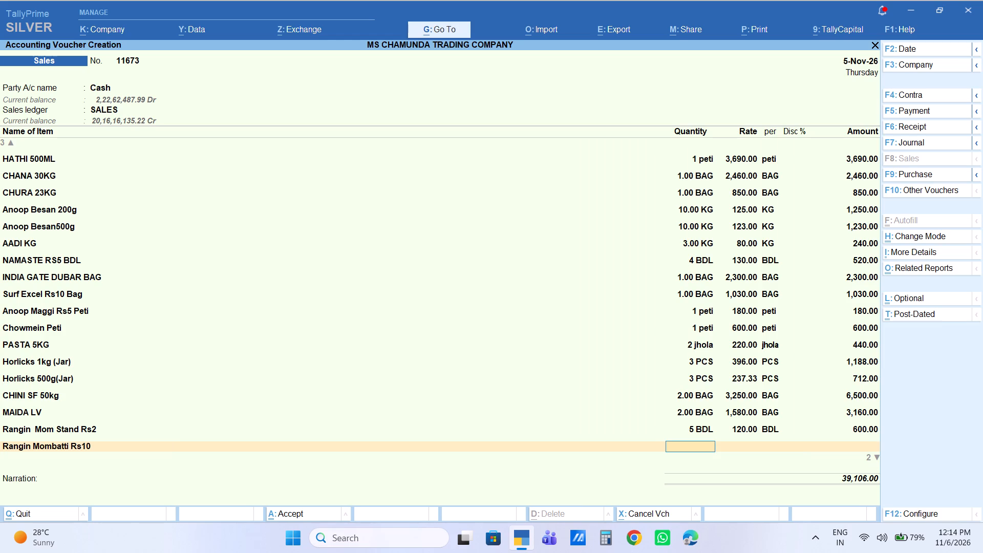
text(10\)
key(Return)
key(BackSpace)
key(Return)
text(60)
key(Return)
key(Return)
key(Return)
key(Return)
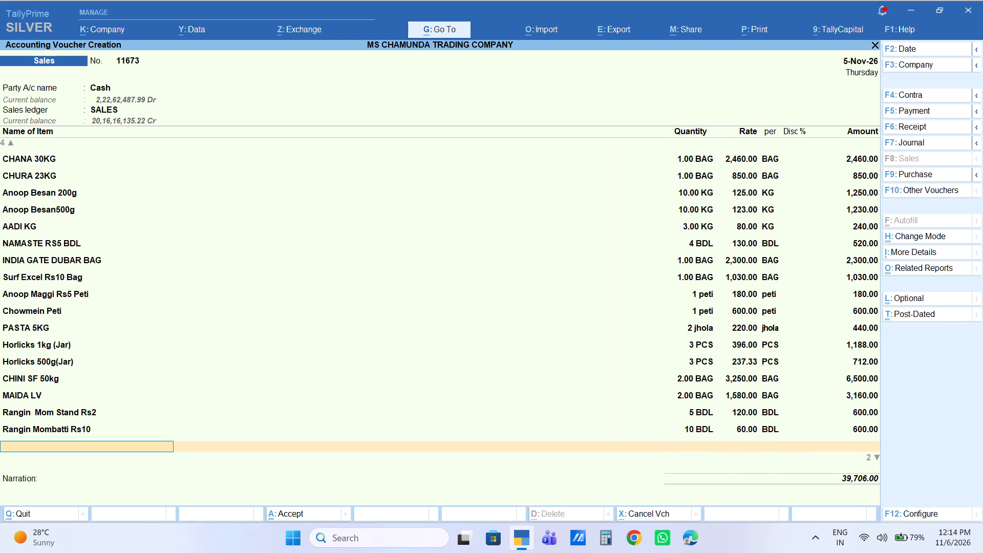
Add 25 PCS of Mombatti Rs 5(A) to the voucher at the default rate.
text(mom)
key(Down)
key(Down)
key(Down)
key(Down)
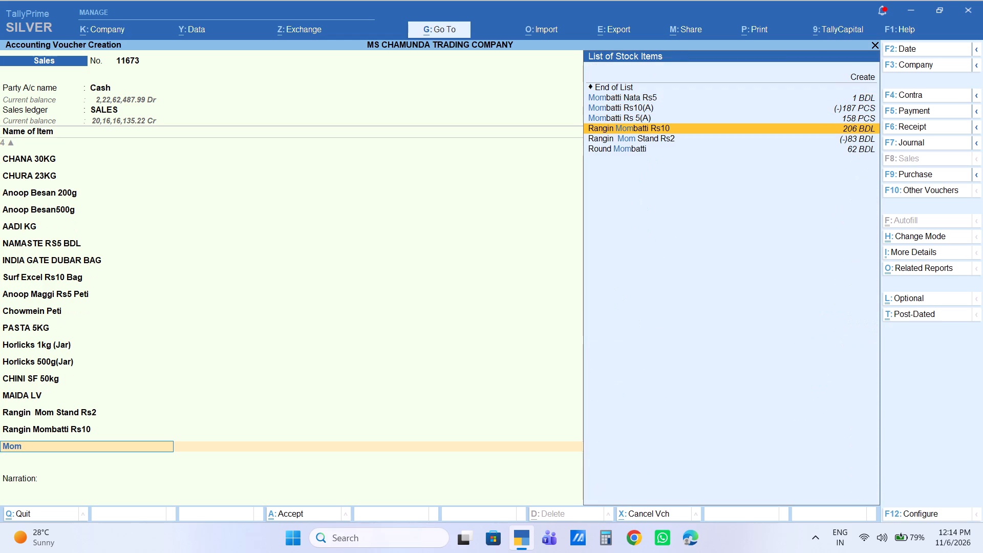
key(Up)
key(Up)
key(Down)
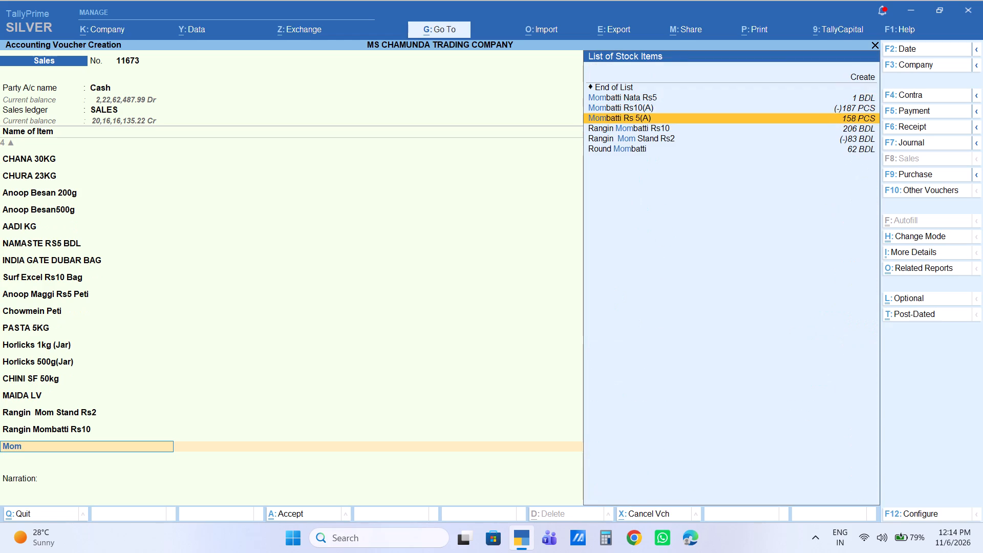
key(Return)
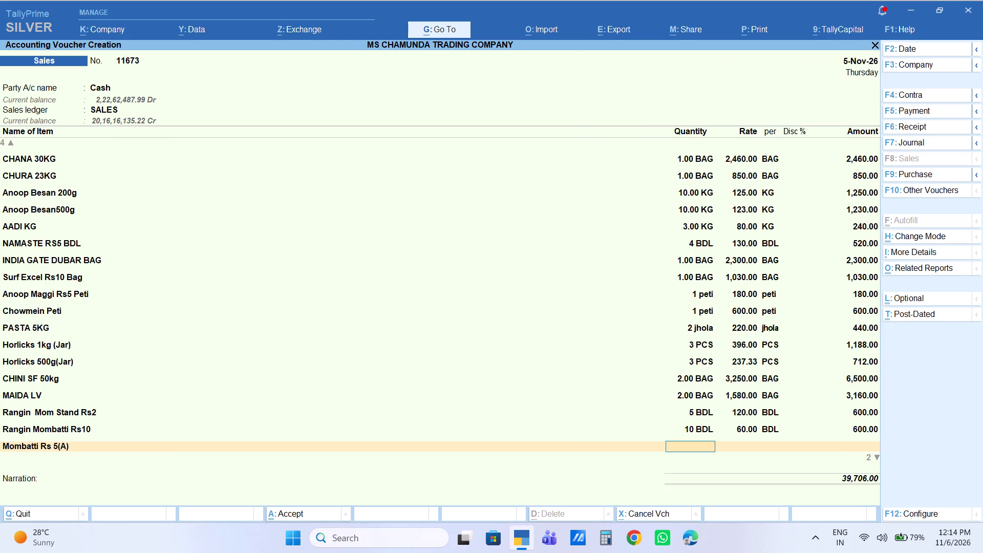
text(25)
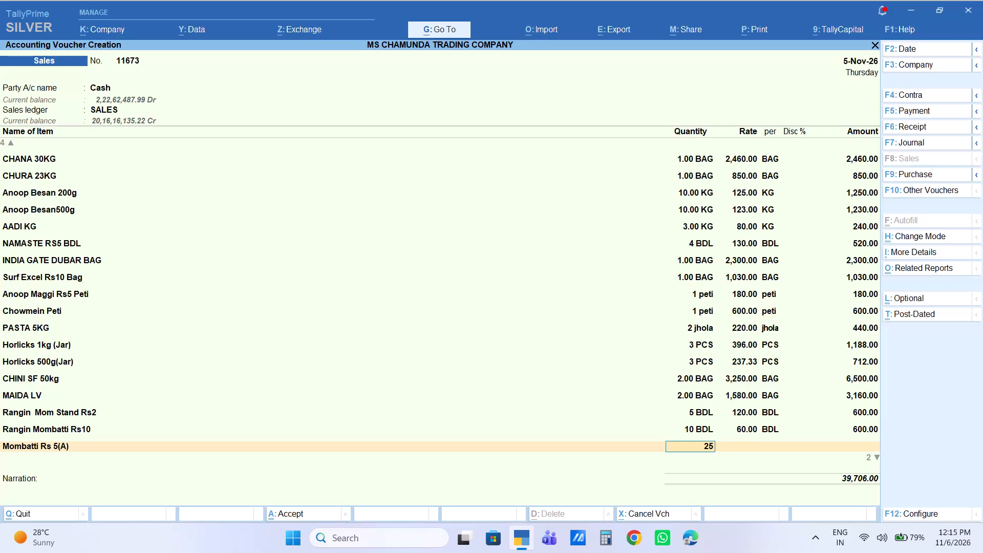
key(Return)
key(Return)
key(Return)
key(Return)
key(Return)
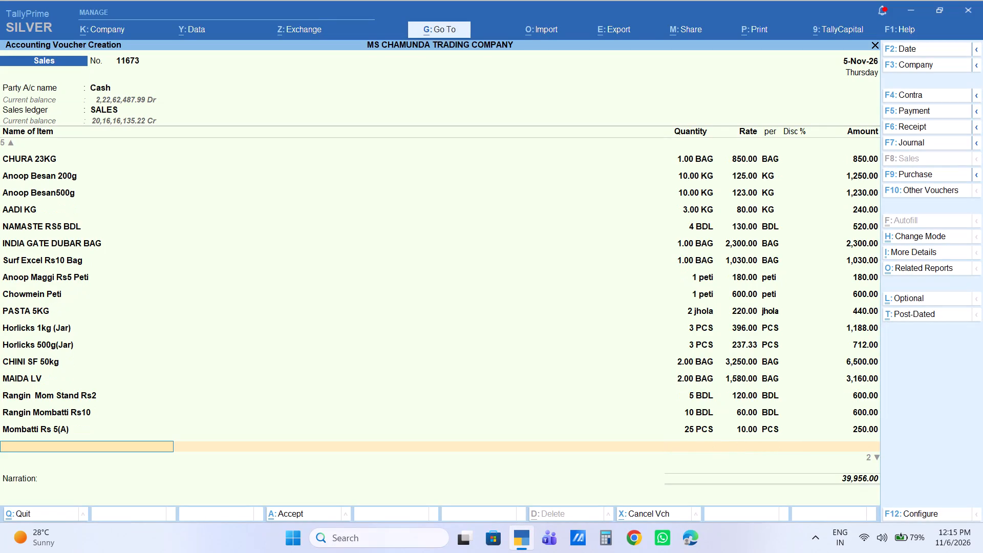
Add 25 PCS of Mombatti Rs10(A) to the voucher at the default rate and end the item list.
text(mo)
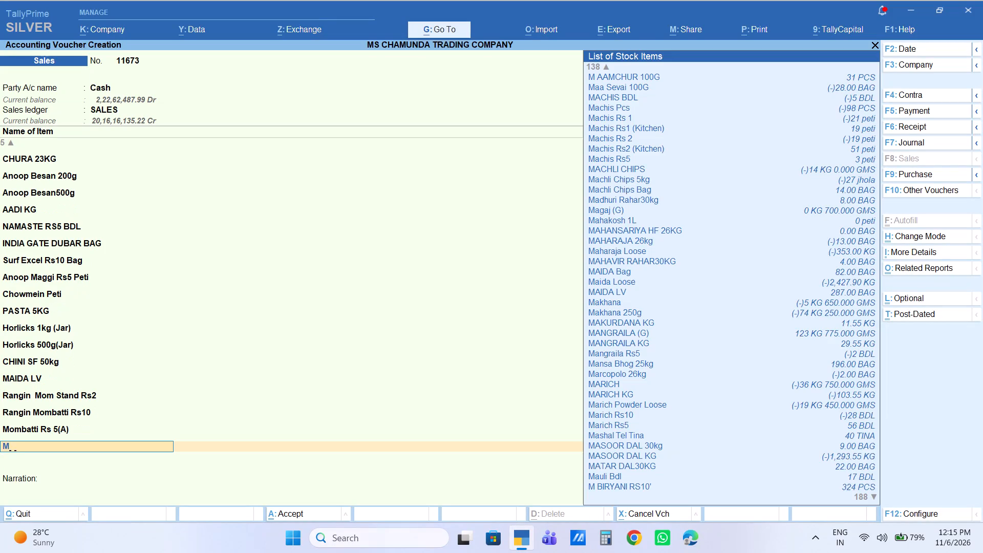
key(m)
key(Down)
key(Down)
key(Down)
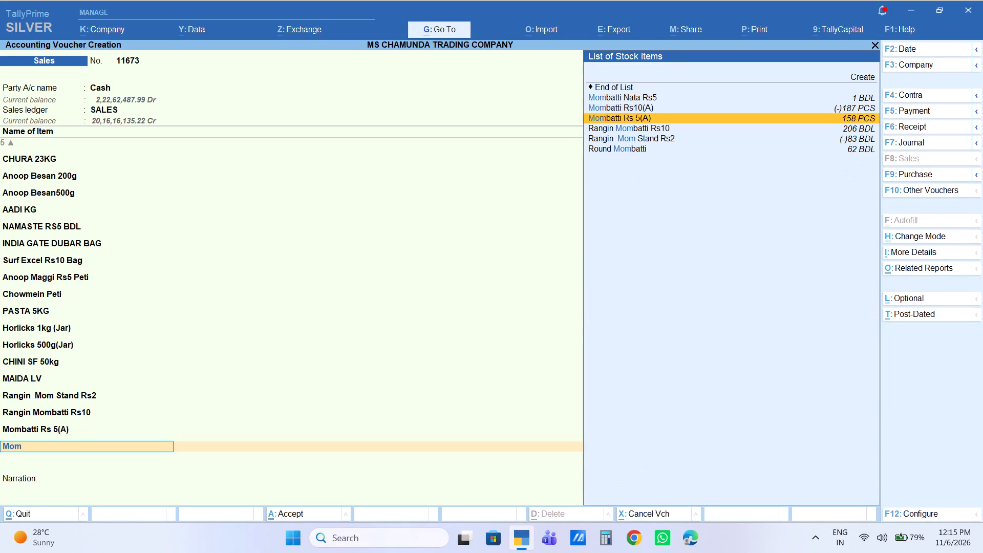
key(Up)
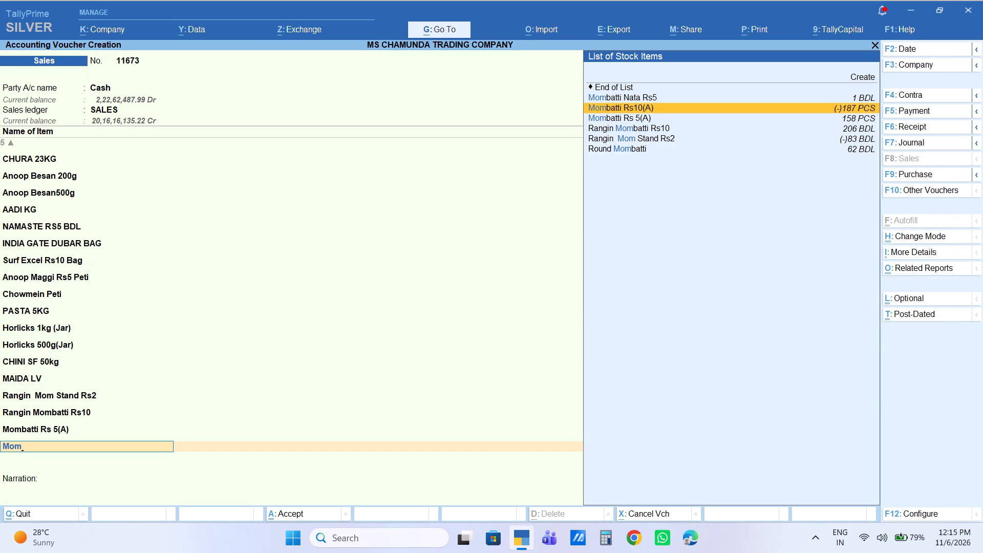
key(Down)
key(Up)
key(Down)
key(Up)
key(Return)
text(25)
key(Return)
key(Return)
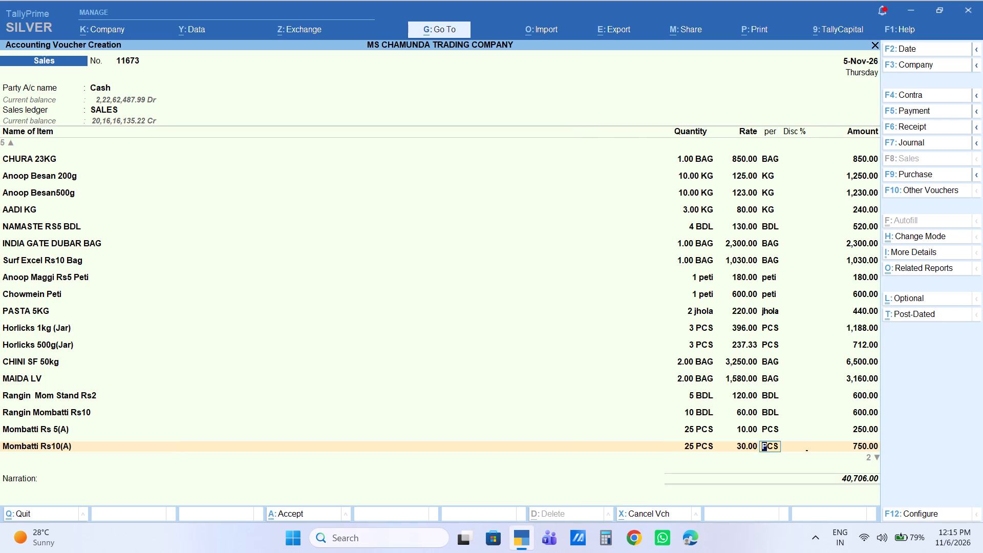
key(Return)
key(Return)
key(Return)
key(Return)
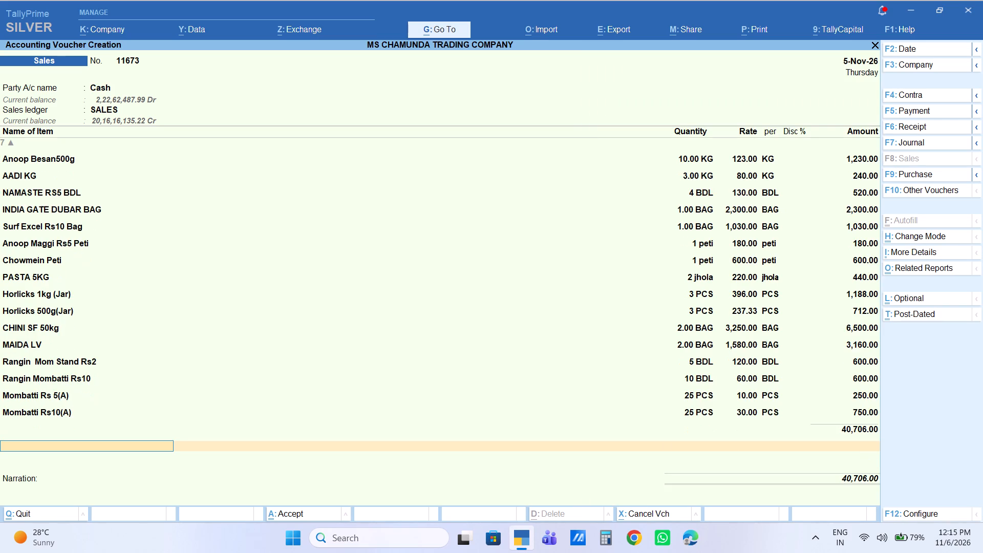
Add a Labour Charge of 20 below the voucher's item subtotal.
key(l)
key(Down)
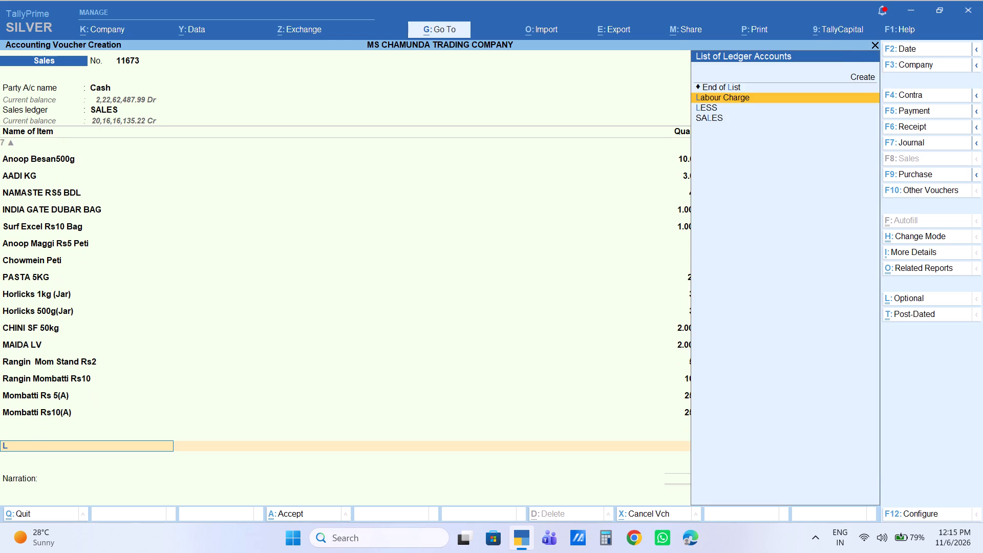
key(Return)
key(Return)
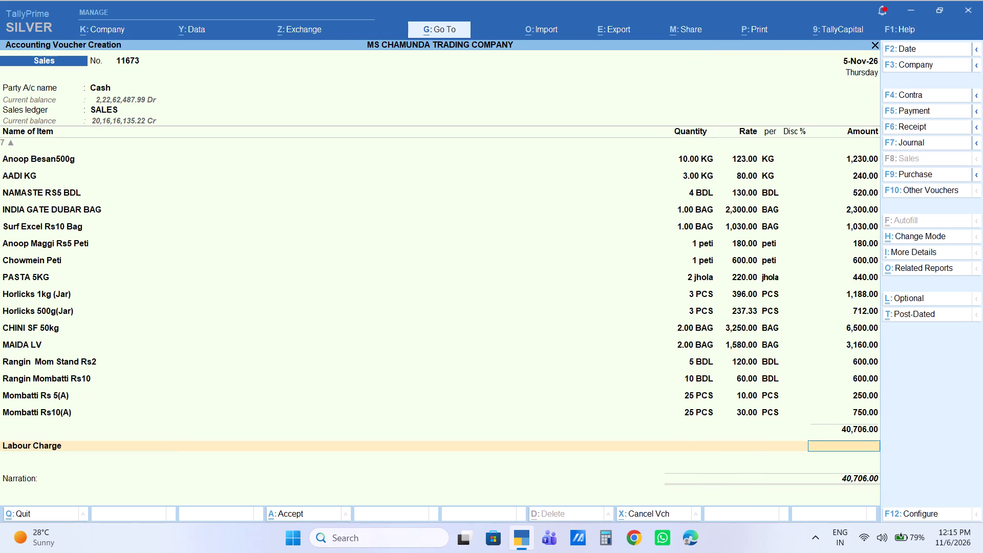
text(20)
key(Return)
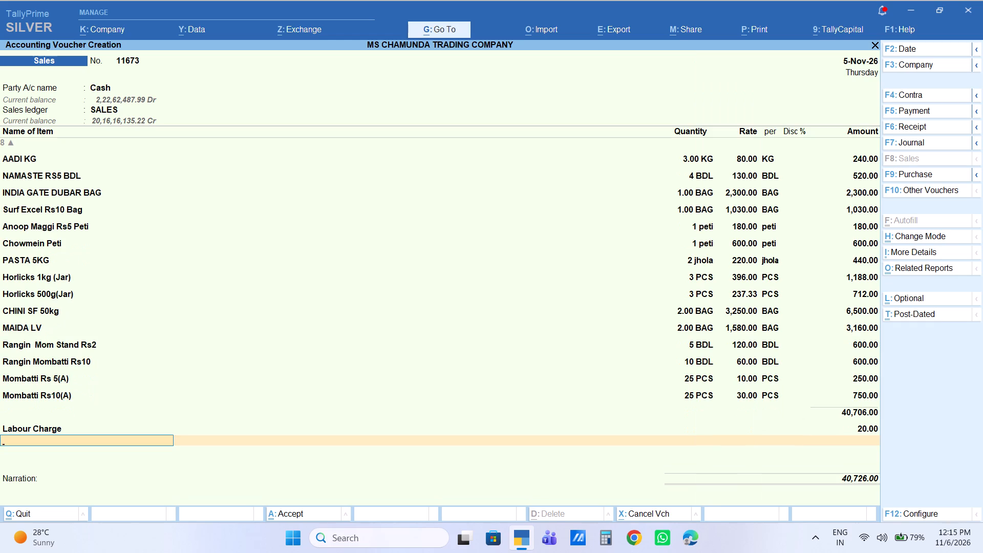
Finish the sales voucher with the narration left blank and accept it.
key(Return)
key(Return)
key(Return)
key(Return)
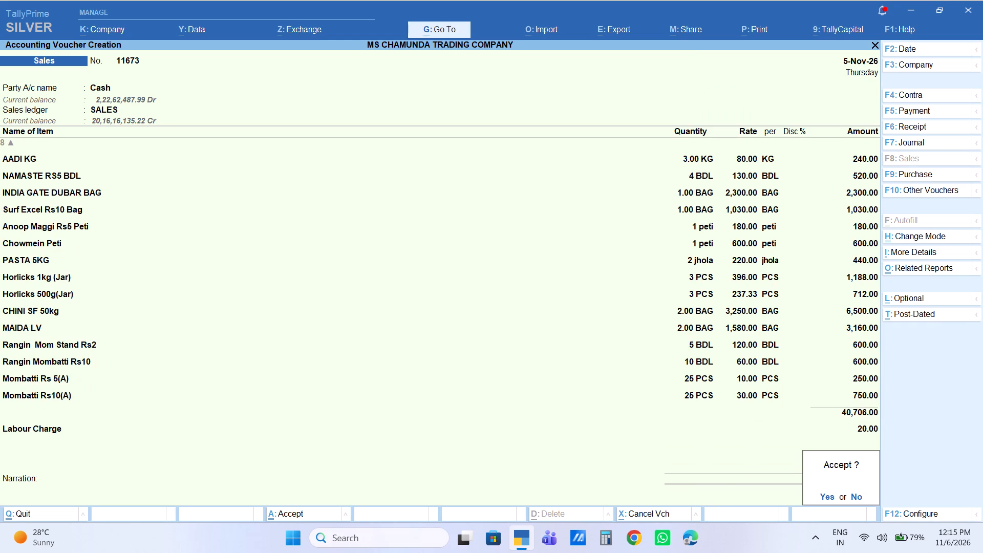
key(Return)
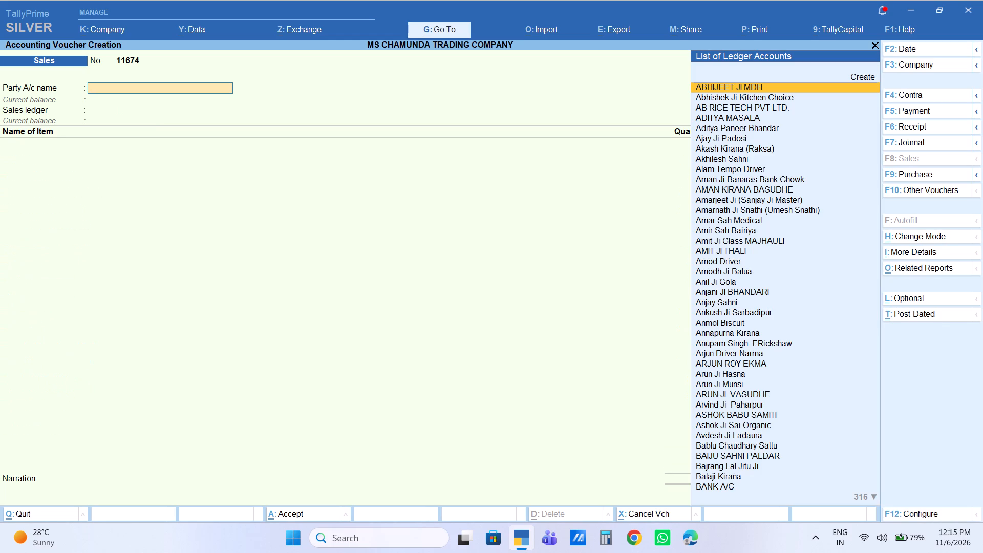
Reopen the just-saved sales voucher and print its invoice with the existing print settings.
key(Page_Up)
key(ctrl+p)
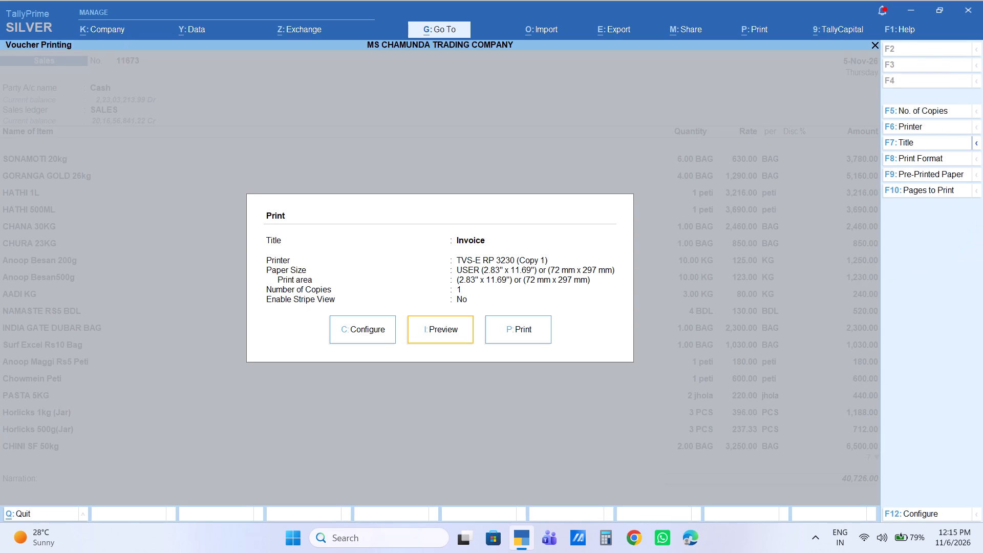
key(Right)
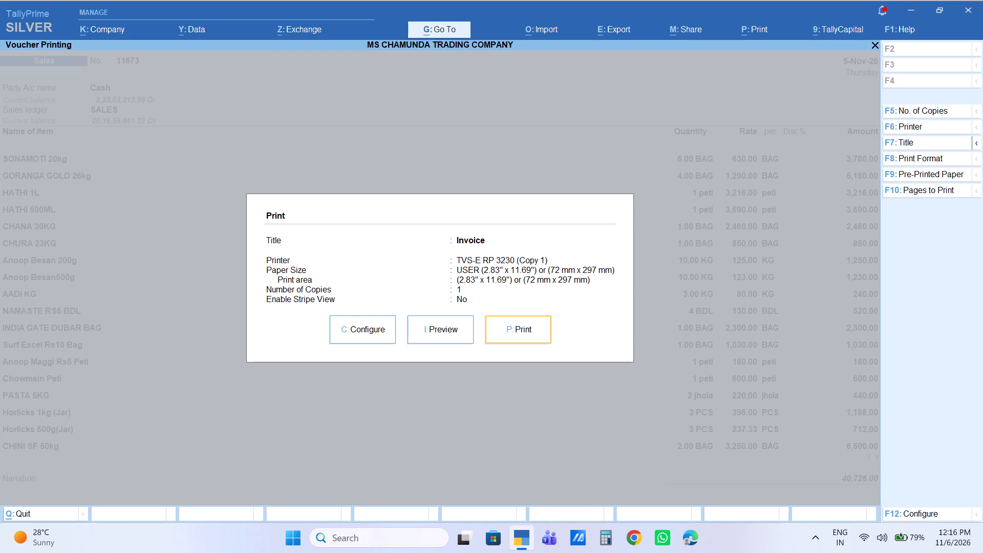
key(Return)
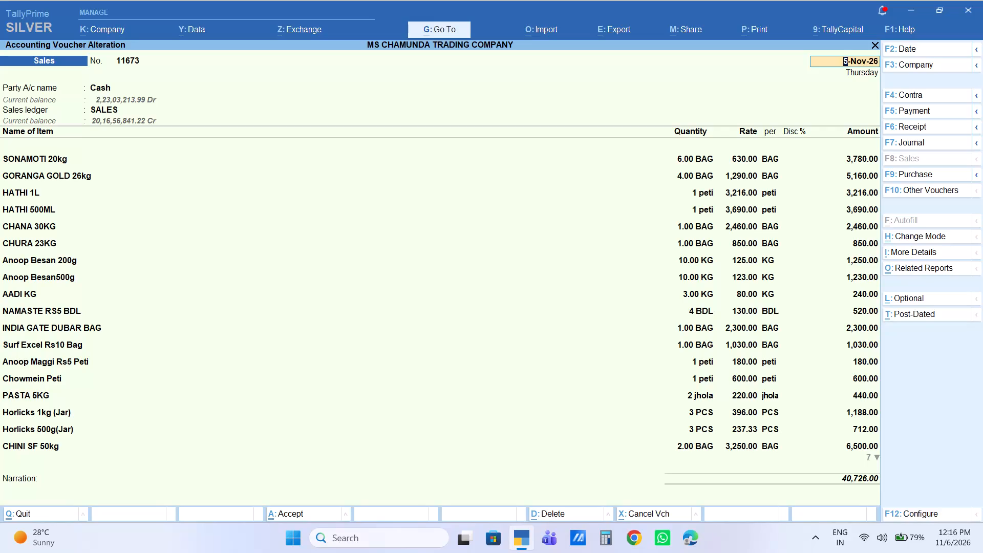
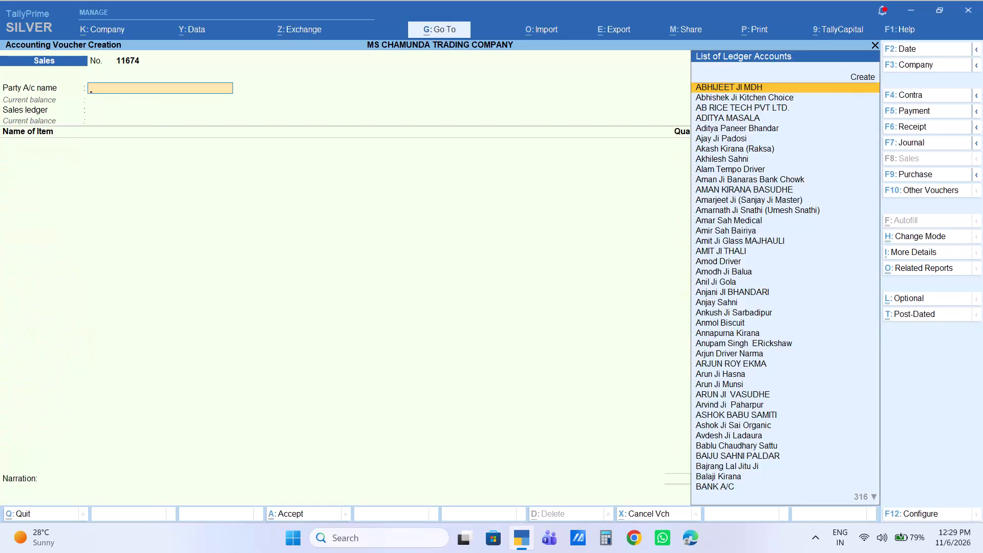
key(Escape)
key(Escape)
text(da)
text(lra)
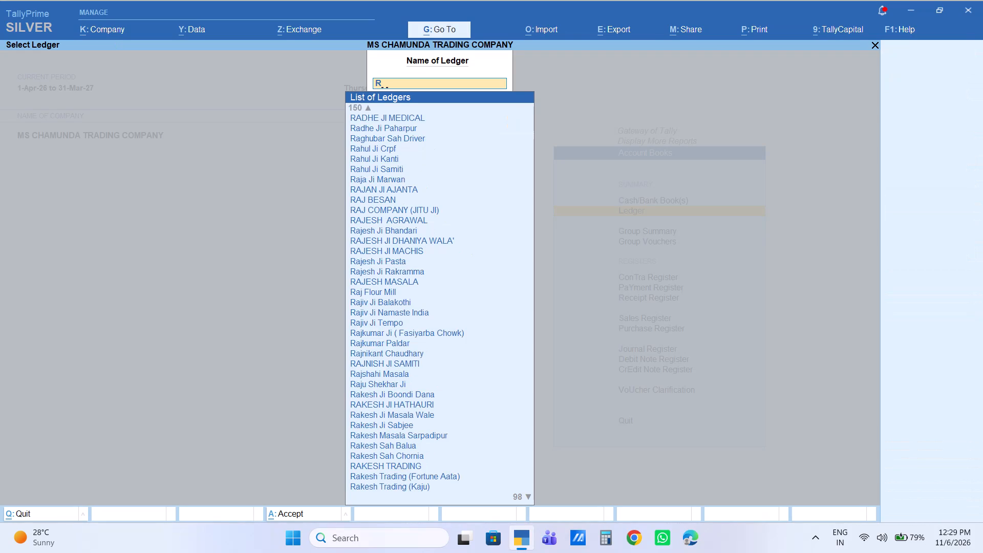
text(mbab)
key(Down)
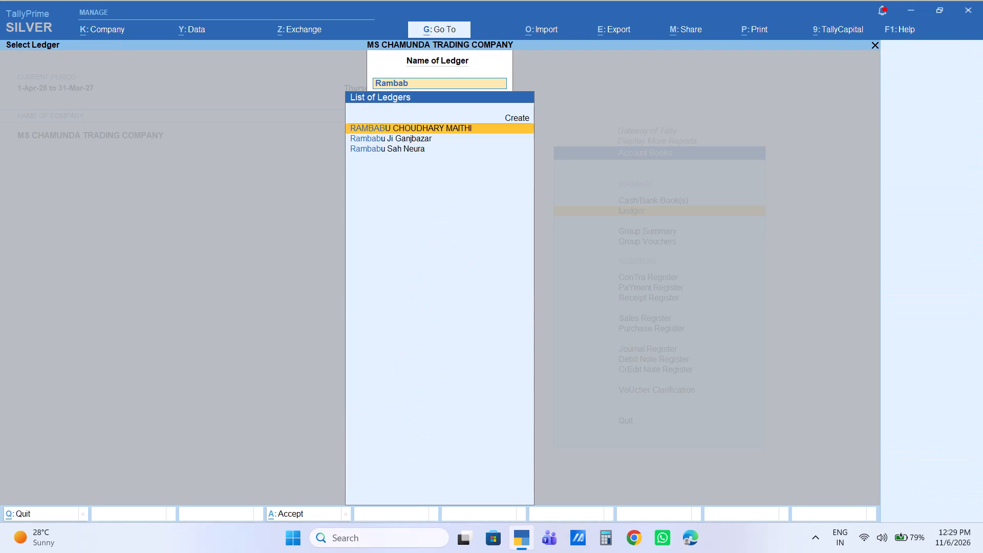
key(Down)
key(Return)
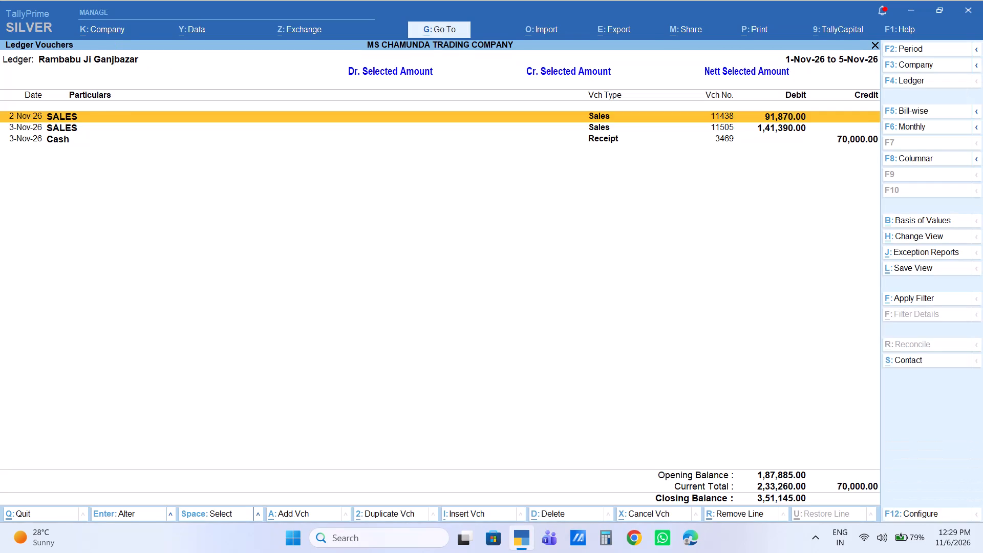
key(Return)
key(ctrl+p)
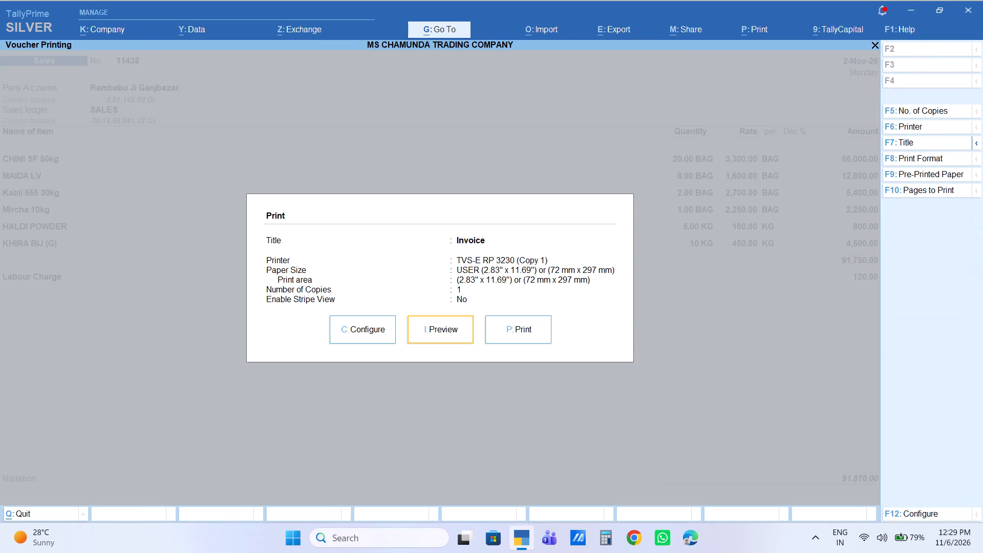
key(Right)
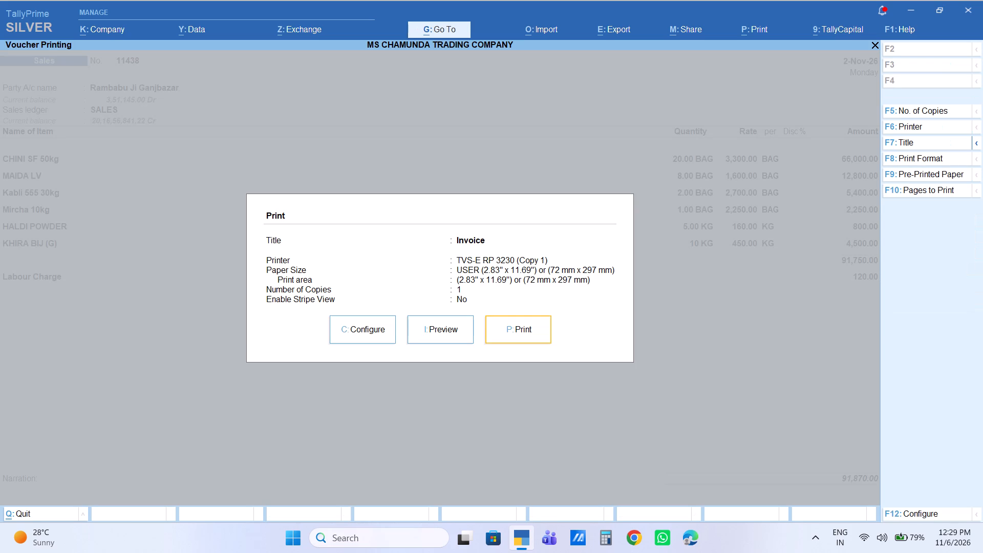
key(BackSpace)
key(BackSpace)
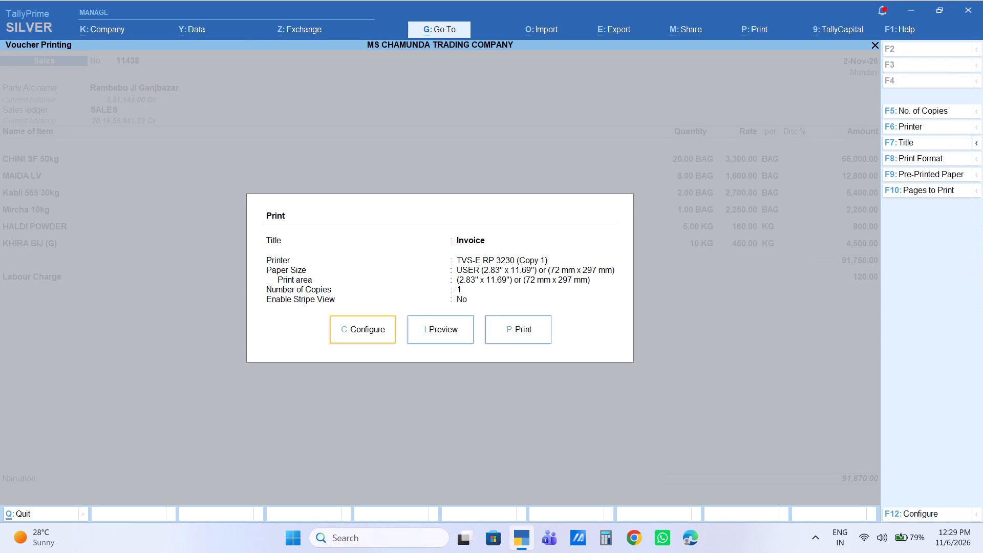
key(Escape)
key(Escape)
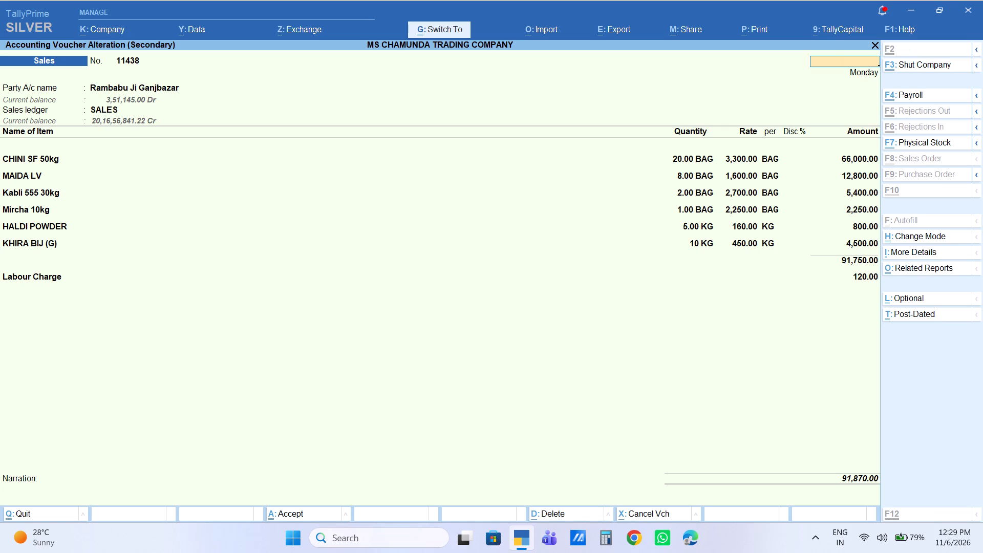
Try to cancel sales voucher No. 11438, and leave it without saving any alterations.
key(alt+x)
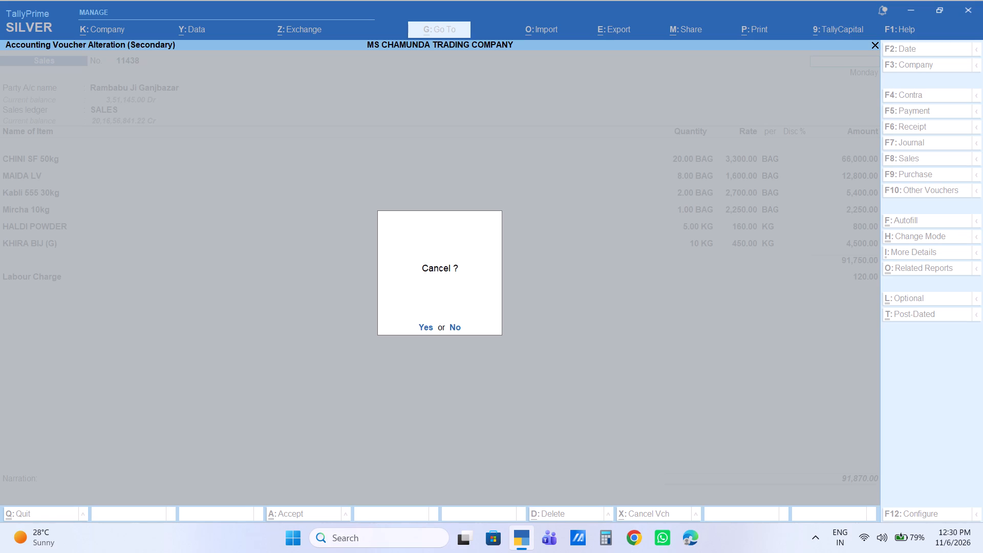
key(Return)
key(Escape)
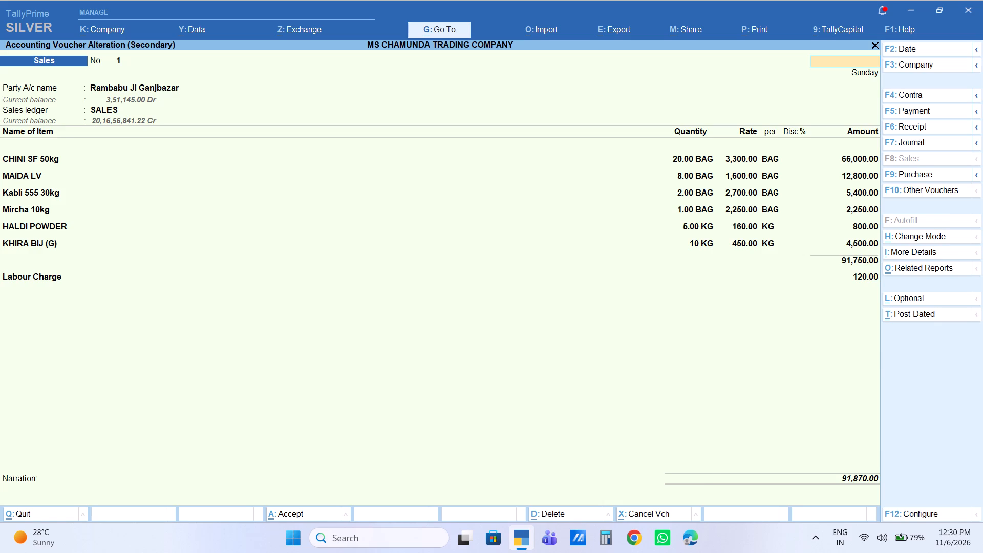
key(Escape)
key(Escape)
key(Return)
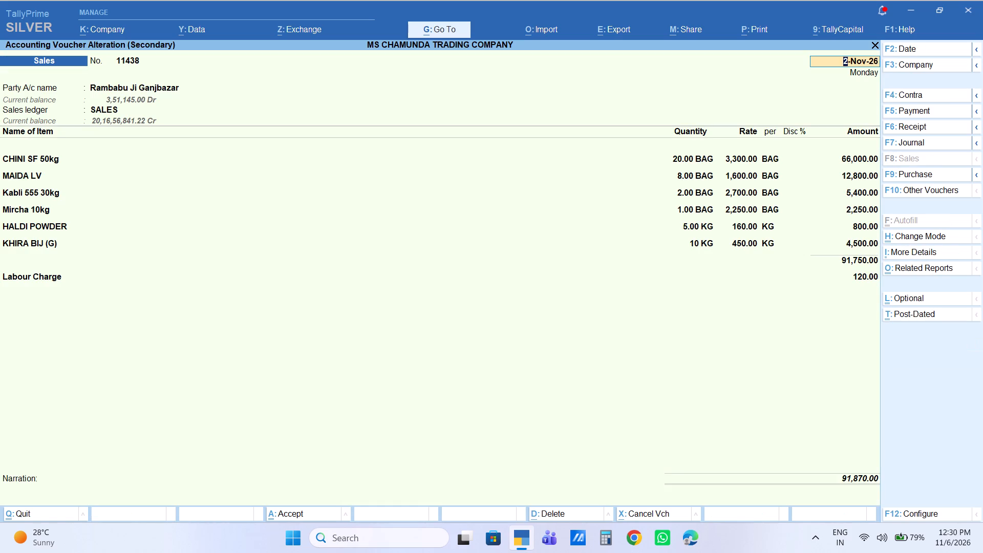
key(alt+x)
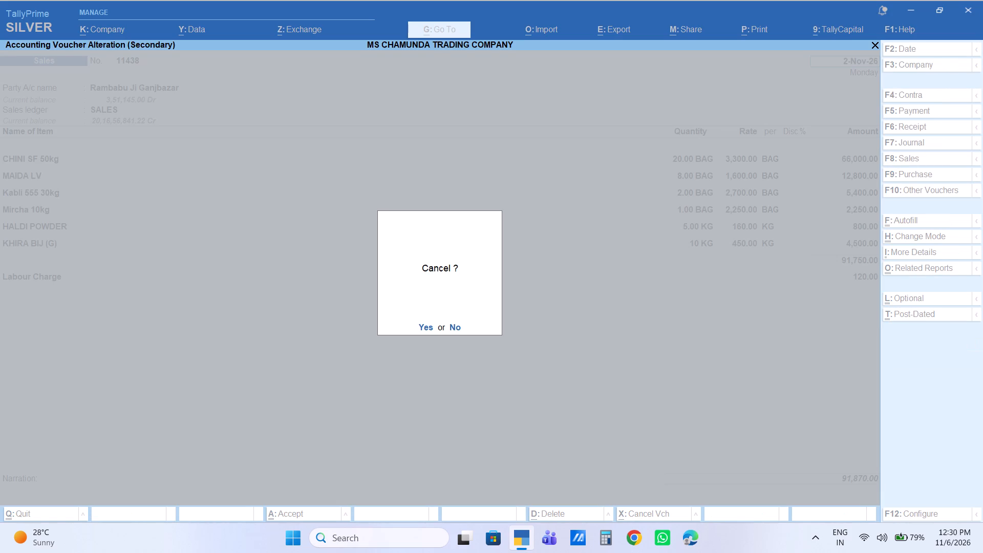
key(Return)
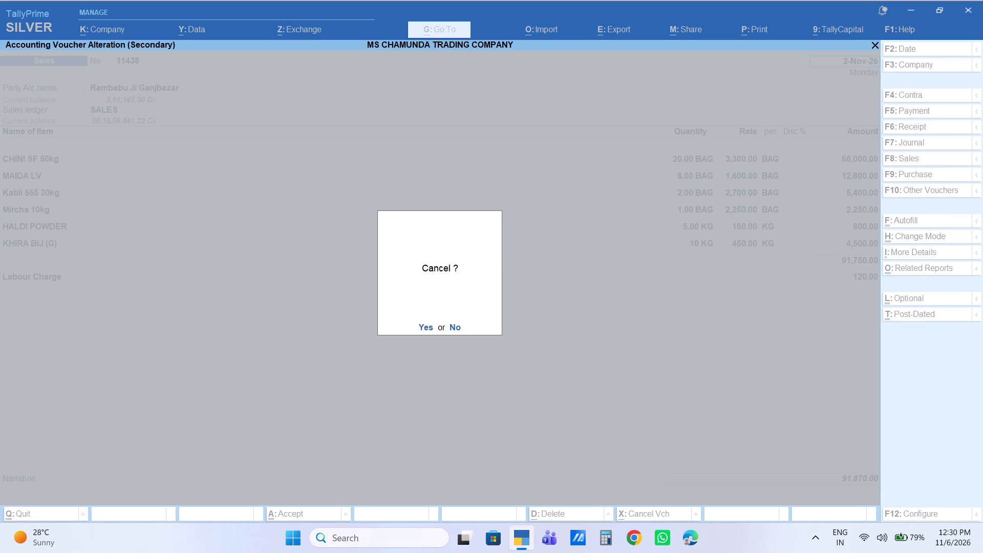
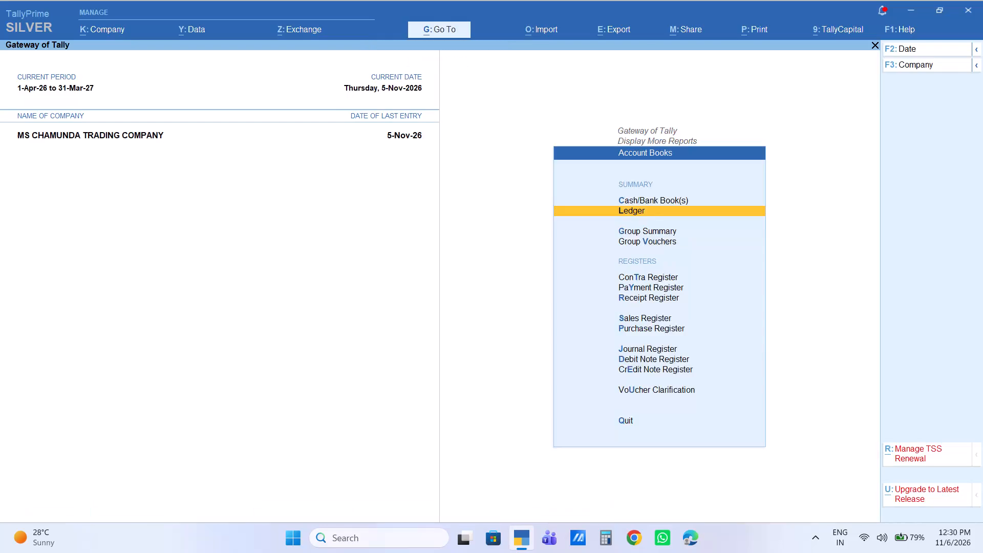
Return to the Gateway and start a new sales voucher dated 6-11-2026.
key(Escape)
key(Escape)
key(Escape)
key(Escape)
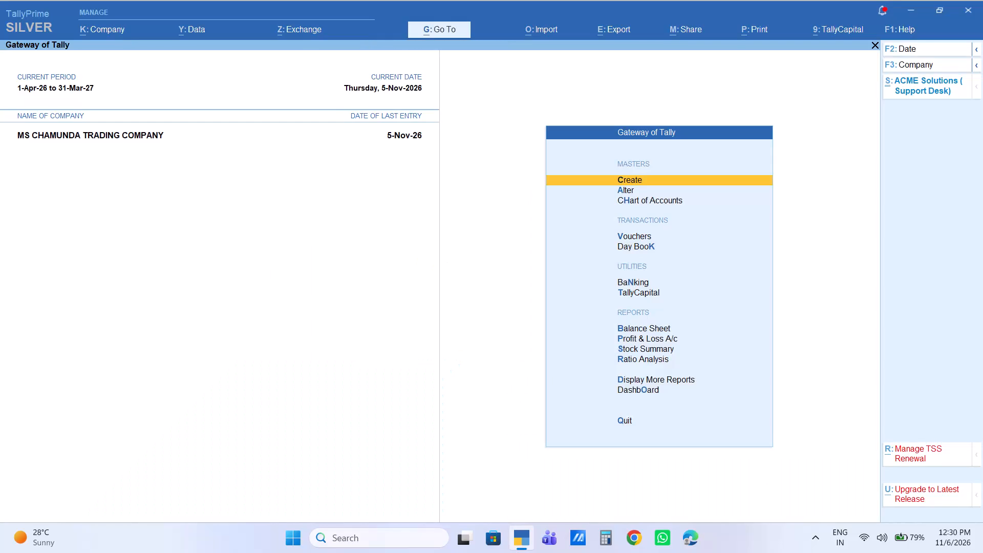
key(Down)
key(Down)
key(Down)
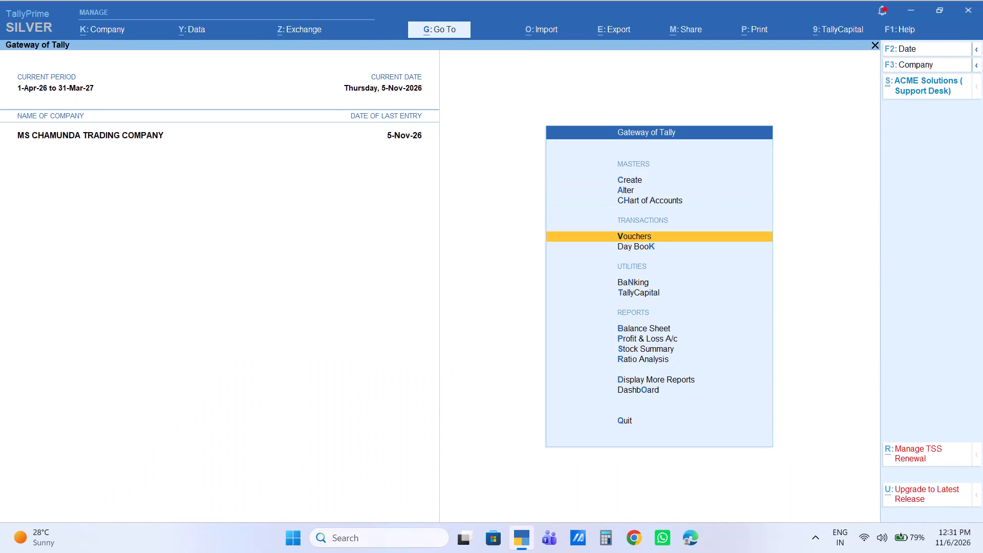
key(Return)
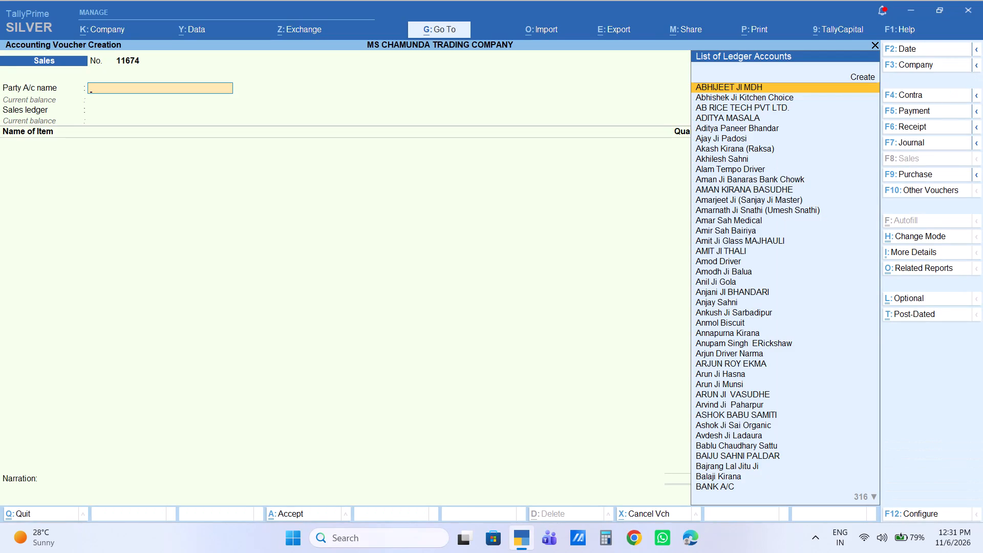
key(F2)
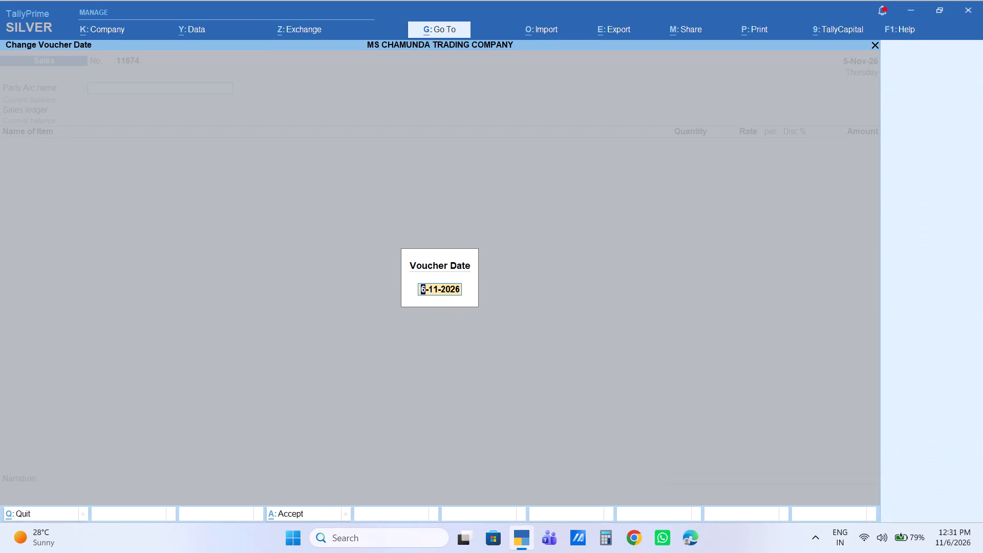
key(Return)
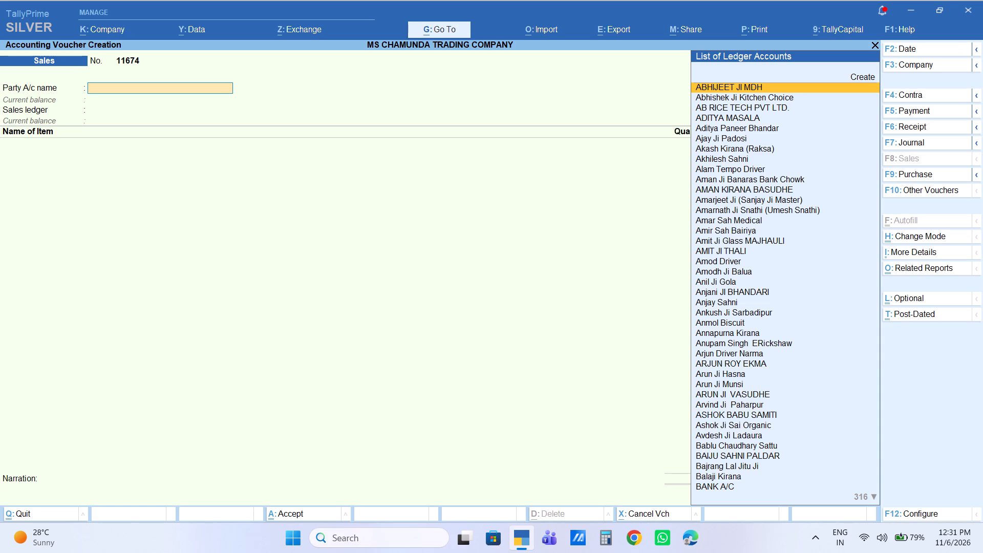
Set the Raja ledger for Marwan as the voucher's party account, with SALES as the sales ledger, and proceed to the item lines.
text(ca)
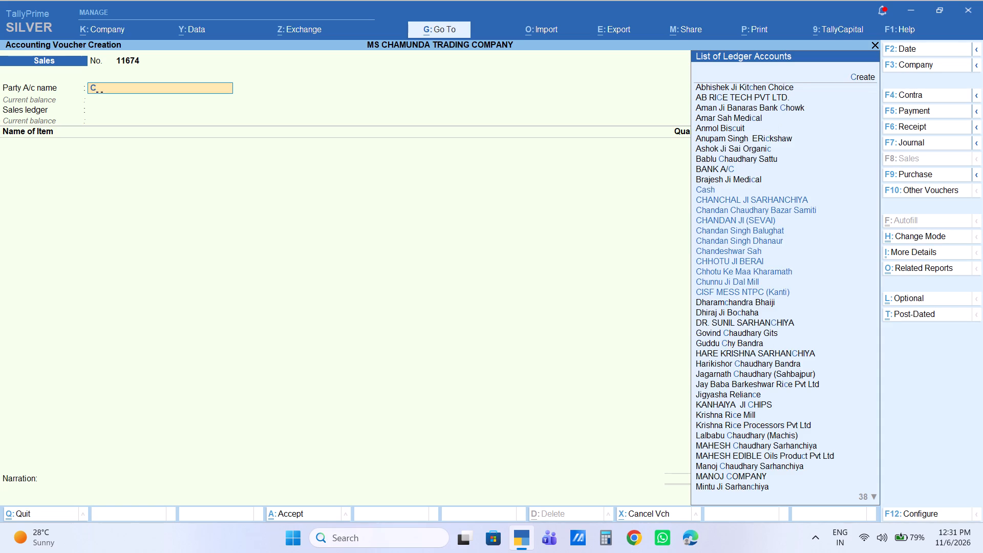
key(BackSpace)
key(BackSpace)
key(BackSpace)
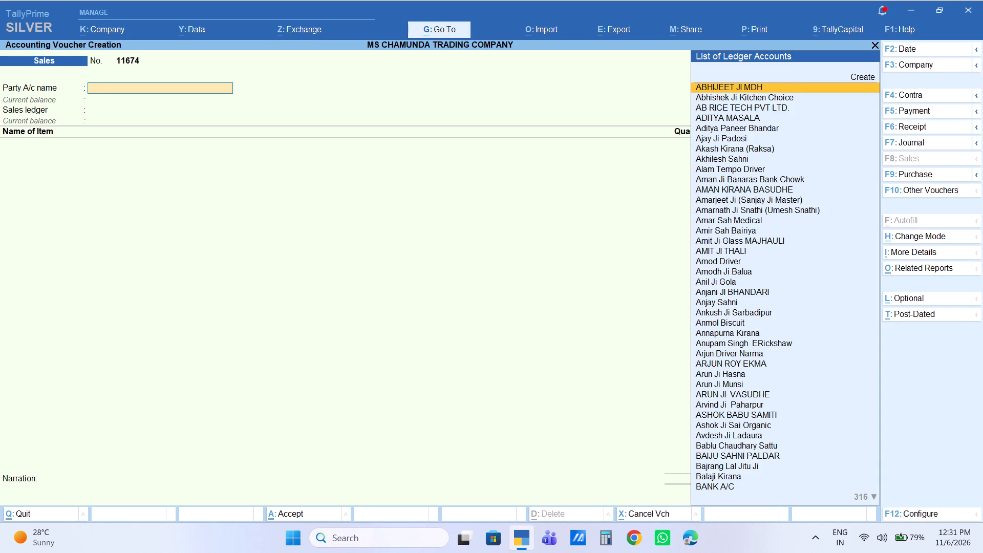
text(raja)
key(space)
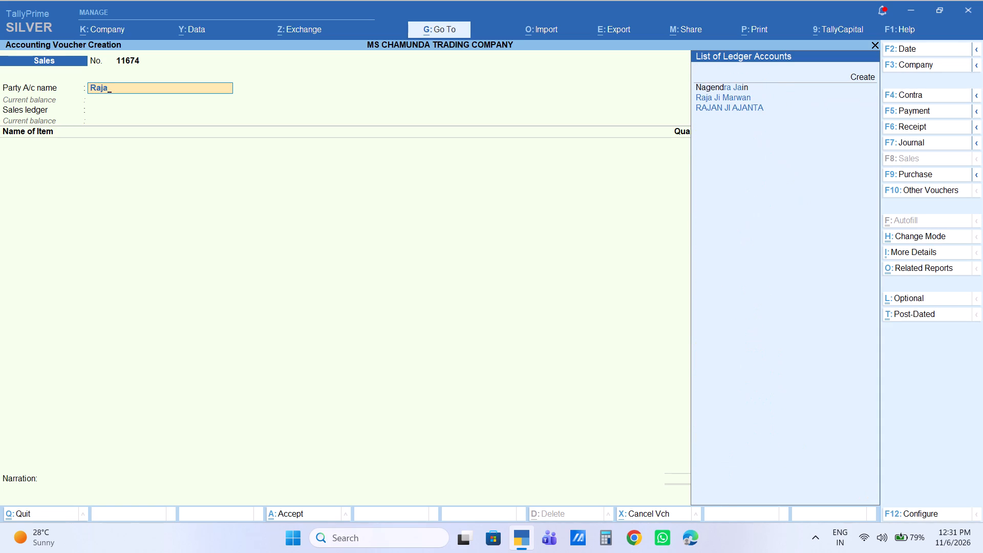
text(i)
key(BackSpace)
key(space)
text(ma)
key(Down)
key(Down)
key(Up)
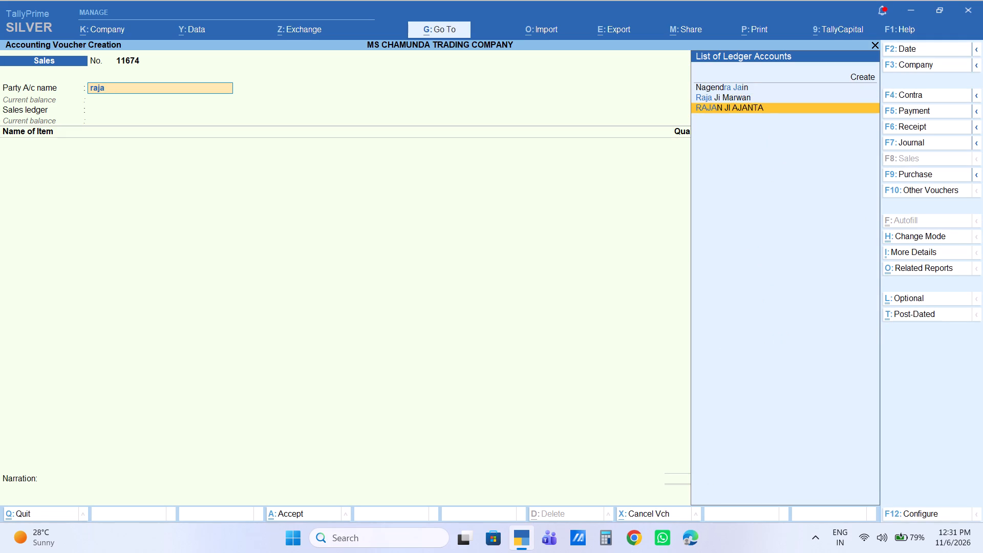
key(Return)
key(Return)
key(Return)
key(Return)
key(Return)
key(Return)
key(Return)
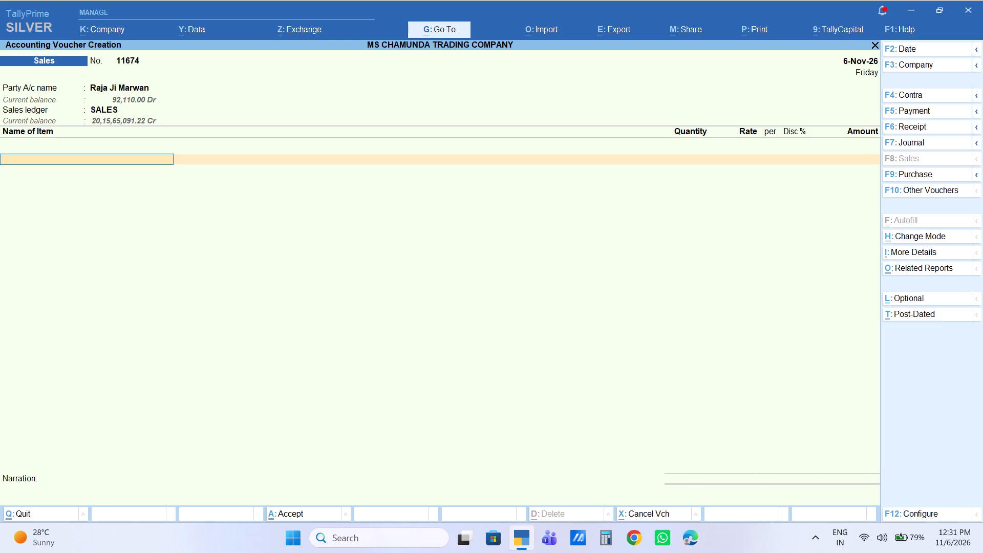
Add the stock item Mircha 10kg with a quantity of 2 BAG, accepting the rate of 2,450.00 per BAG.
text(mircha)
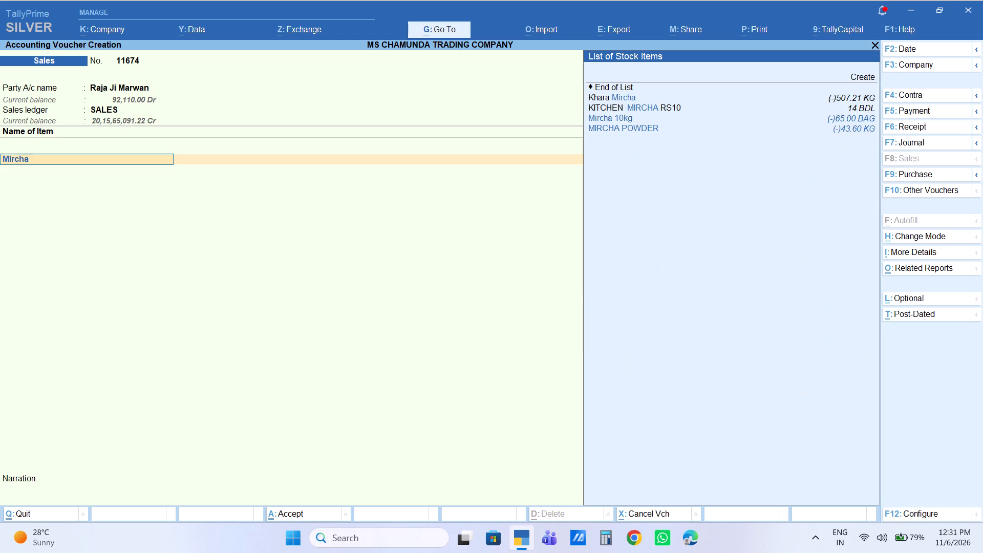
key(Down)
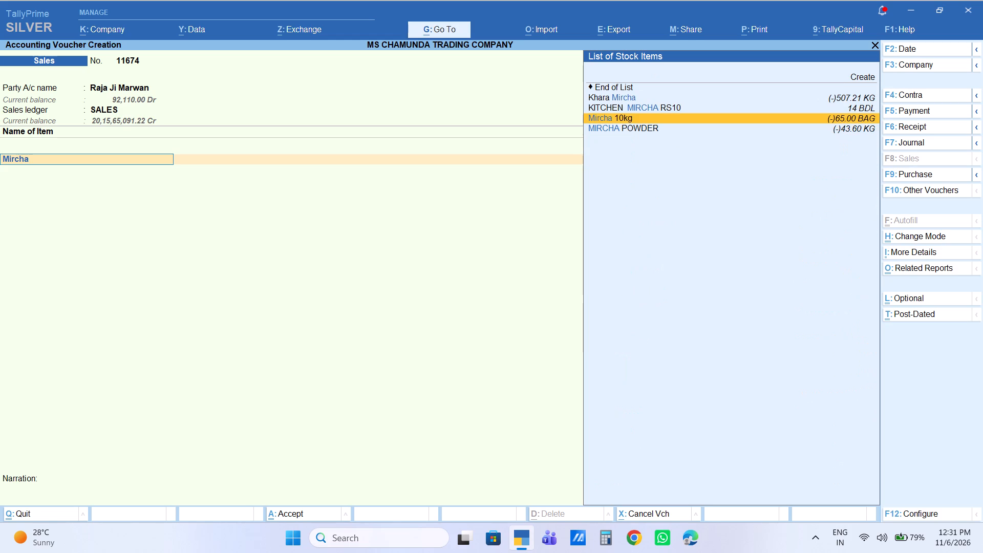
key(Return)
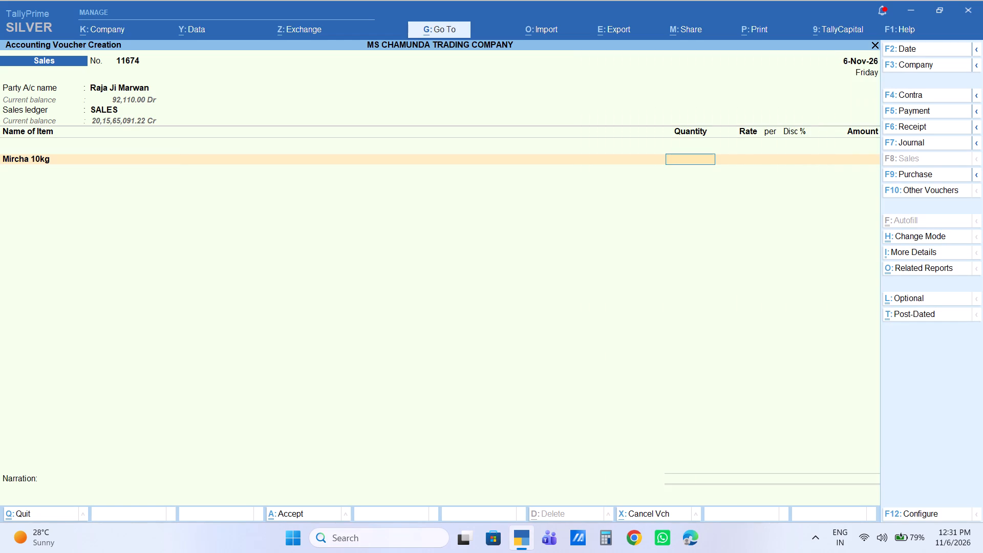
key(2)
key(Return)
key(Return)
key(Return)
key(Return)
key(Return)
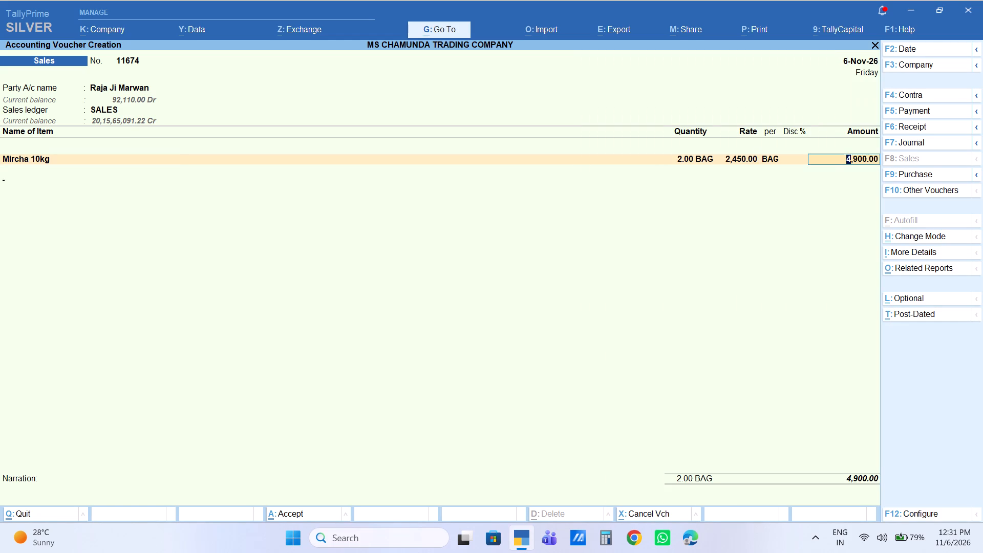